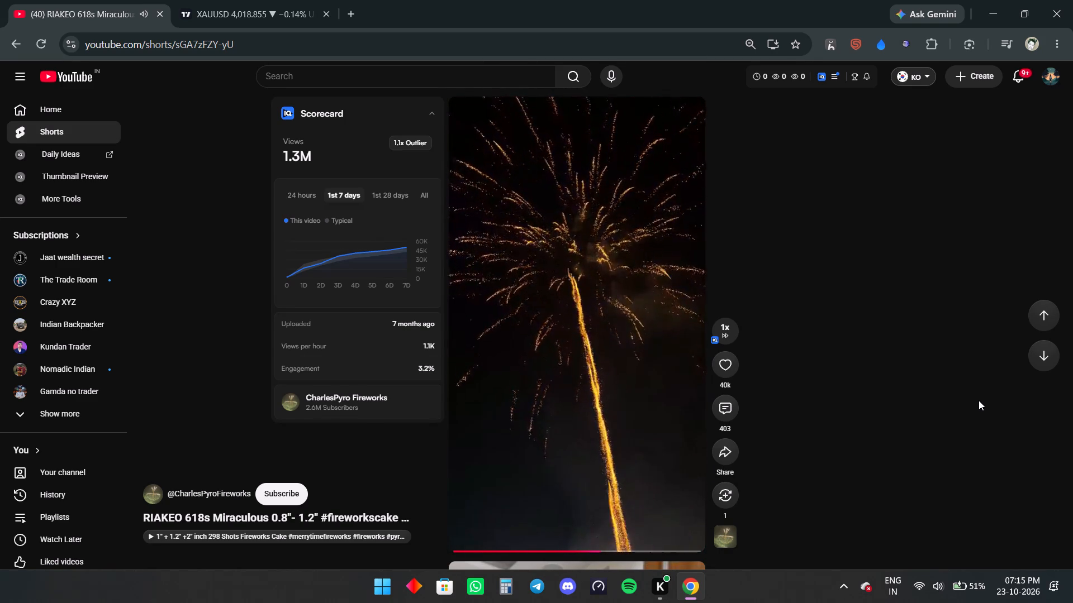
# Open the CharlesPyro Fireworks channel page from the playing Short.
pyautogui.click(333, 399)
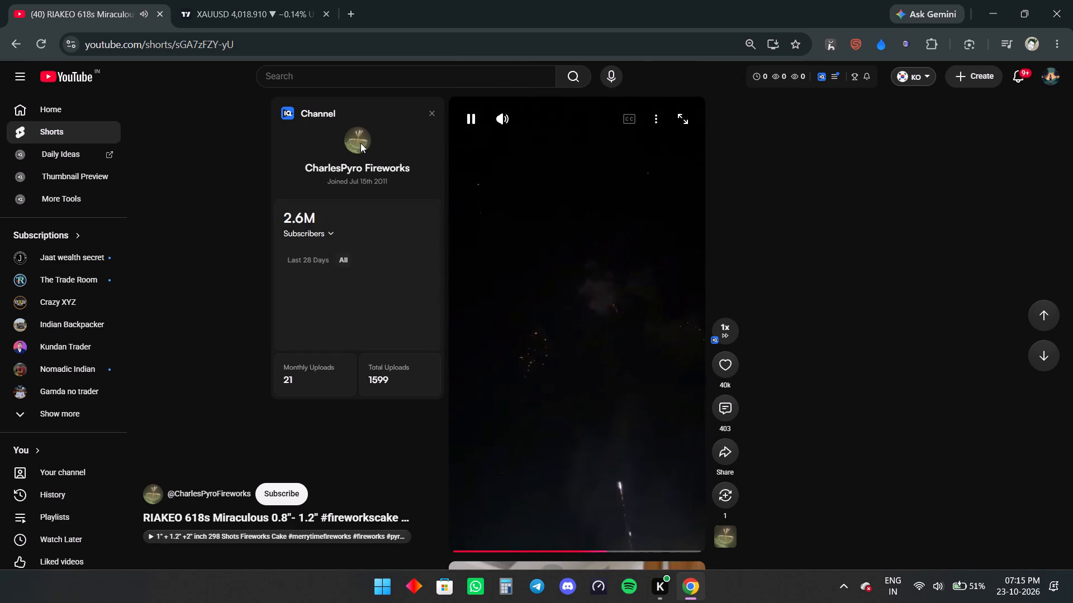
pyautogui.click(360, 143)
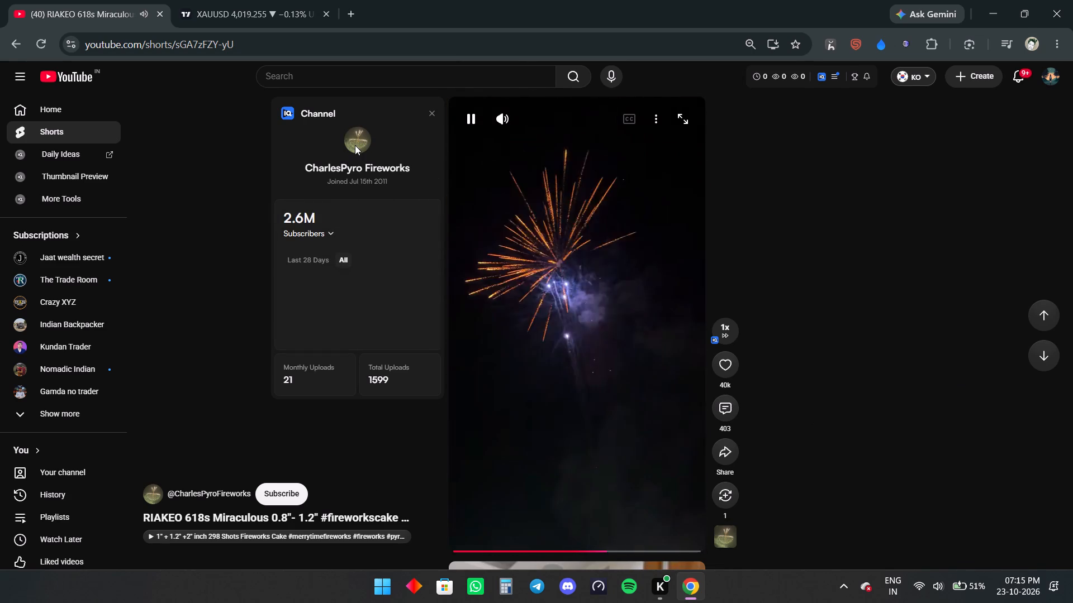
pyautogui.click(225, 496)
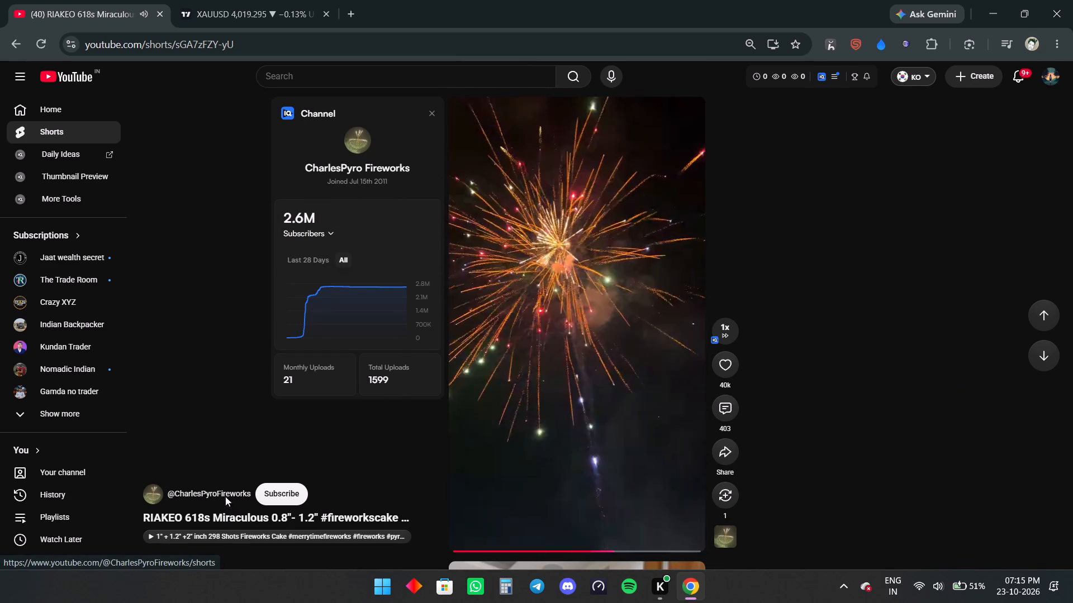
# Switch to TradingView and check the XAUUSD five-minute chart.
pyautogui.click(260, 0)
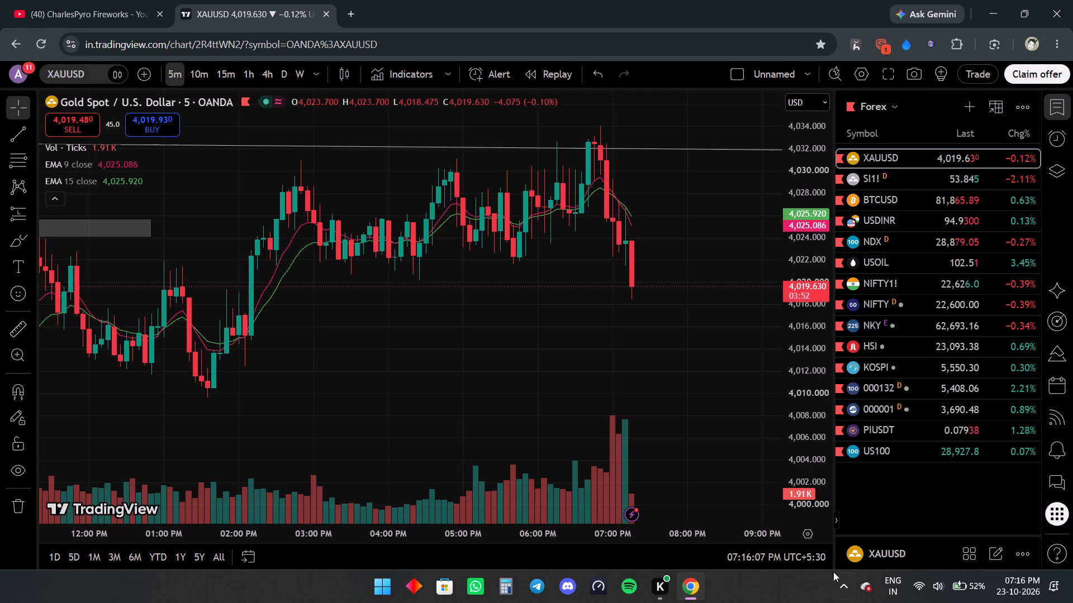
pyautogui.click(713, 414)
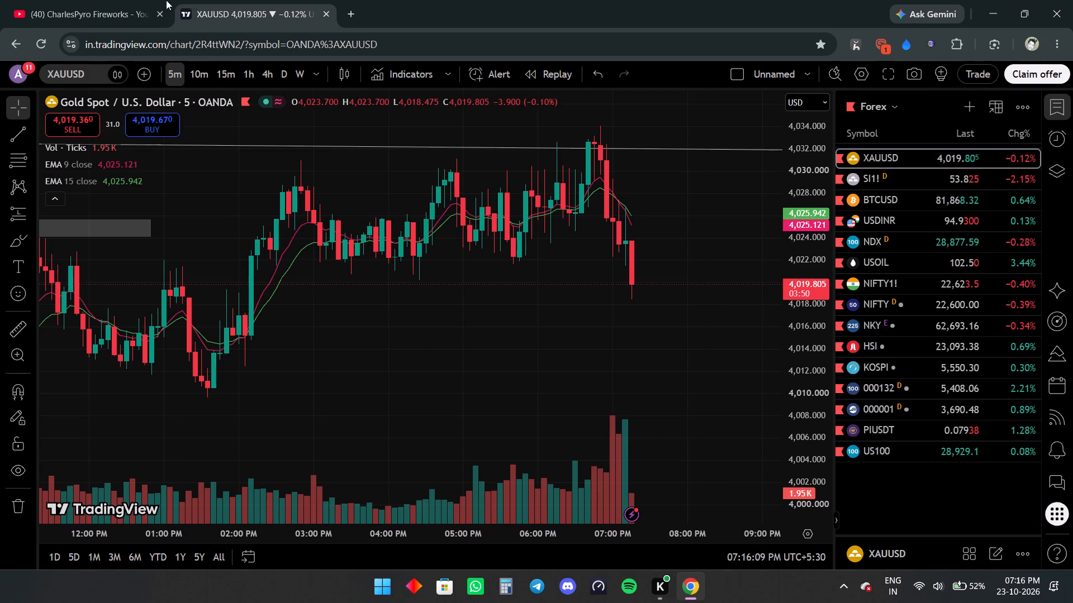
# Return to YouTube and examine the CharlesPyro Fireworks channel's description, external links and quick channel stats.
pyautogui.click(120, 0)
pyautogui.scroll(-2, 452, 366)
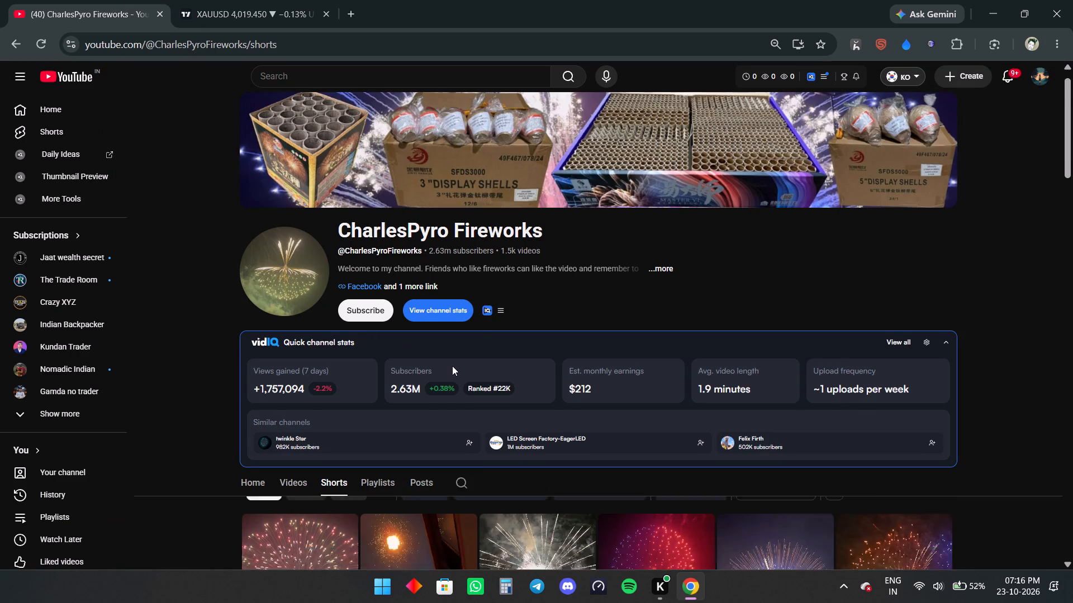
pyautogui.scroll(2, 473, 370)
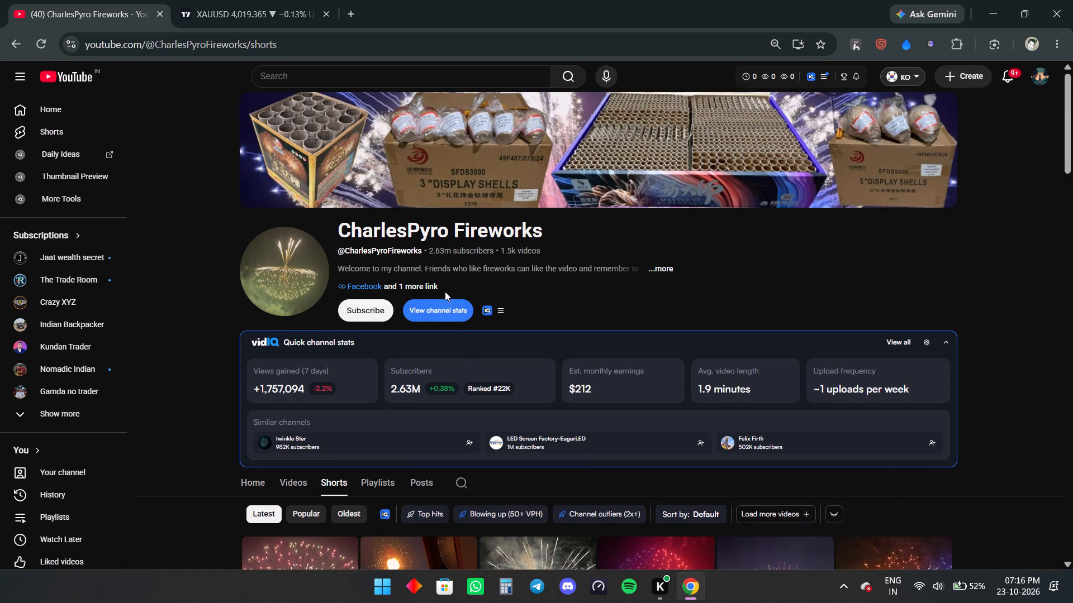
pyautogui.click(413, 285)
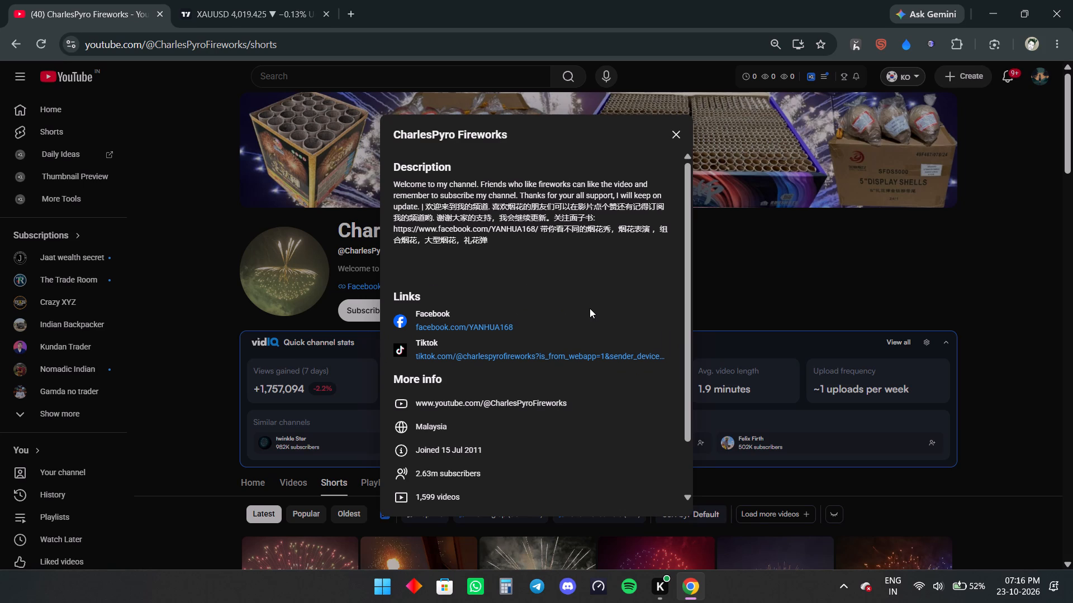
pyautogui.click(671, 137)
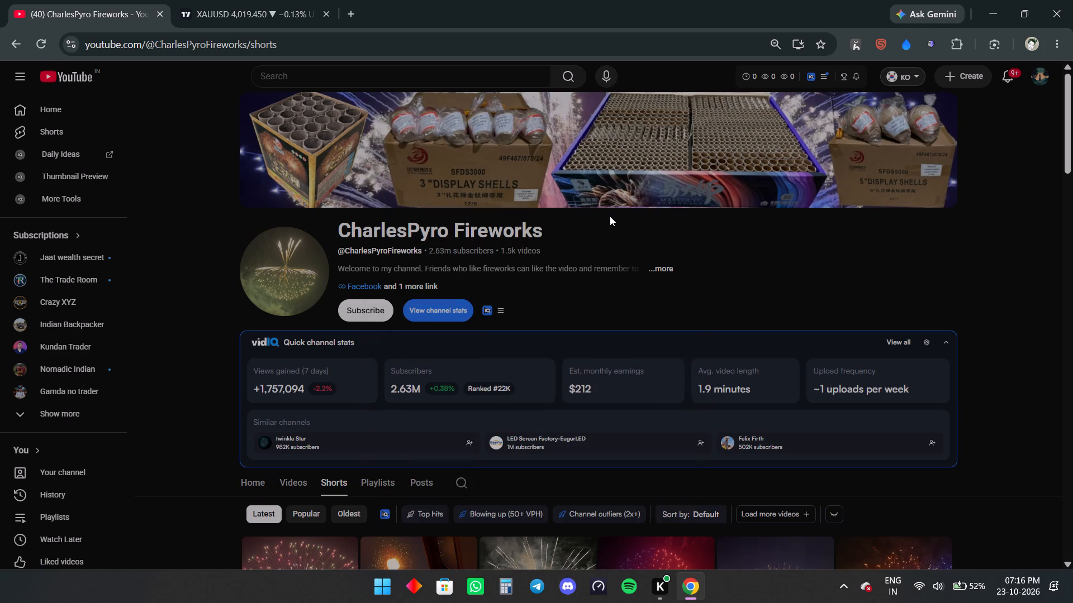
pyautogui.click(656, 277)
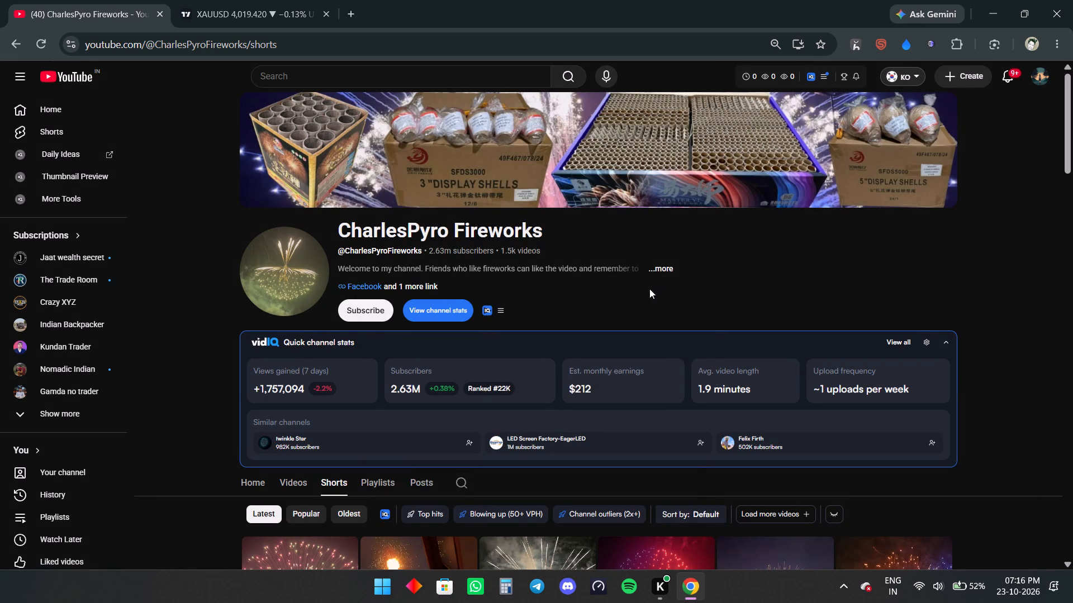
pyautogui.click(666, 272)
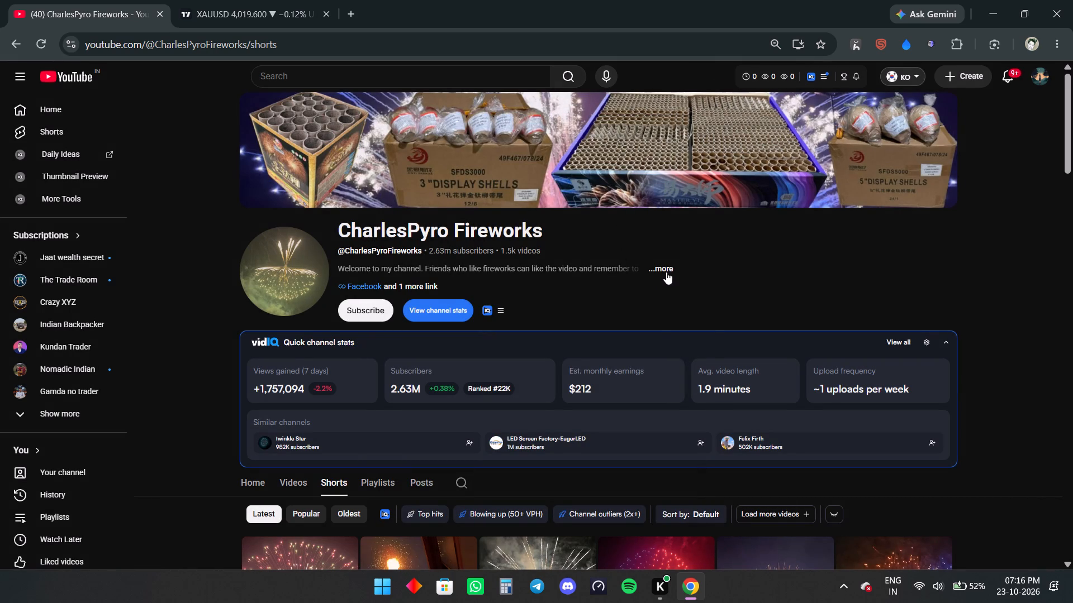
pyautogui.click(666, 268)
pyautogui.click(658, 265)
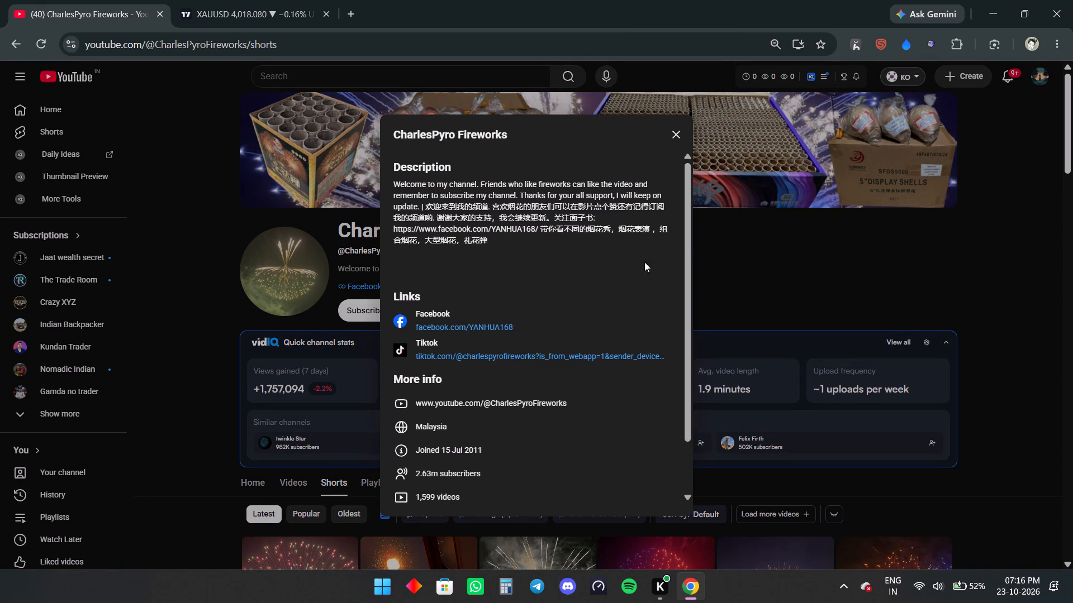
pyautogui.click(670, 138)
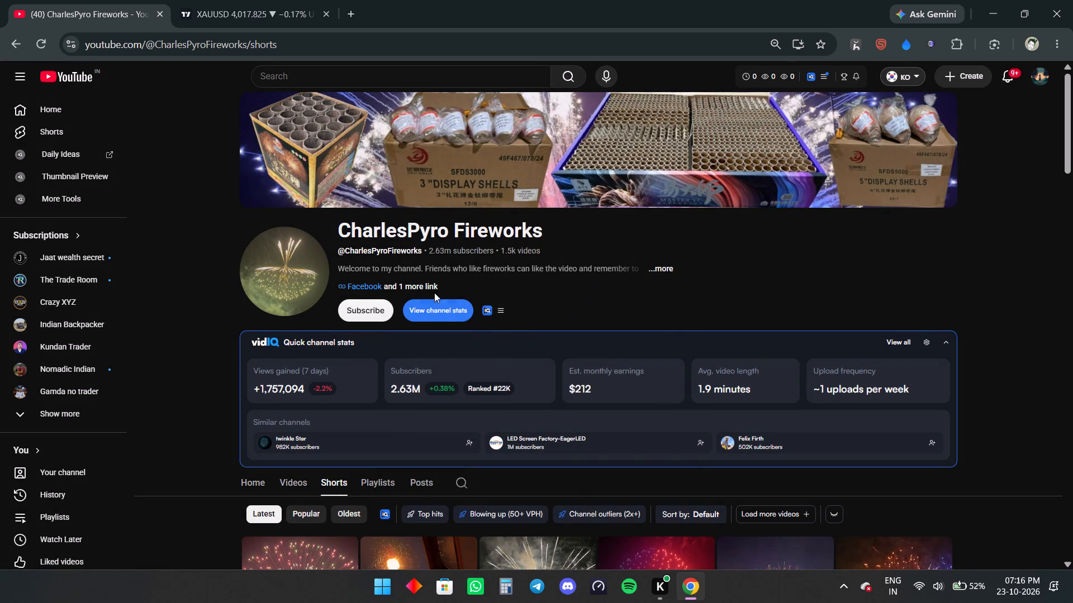
pyautogui.click(427, 287)
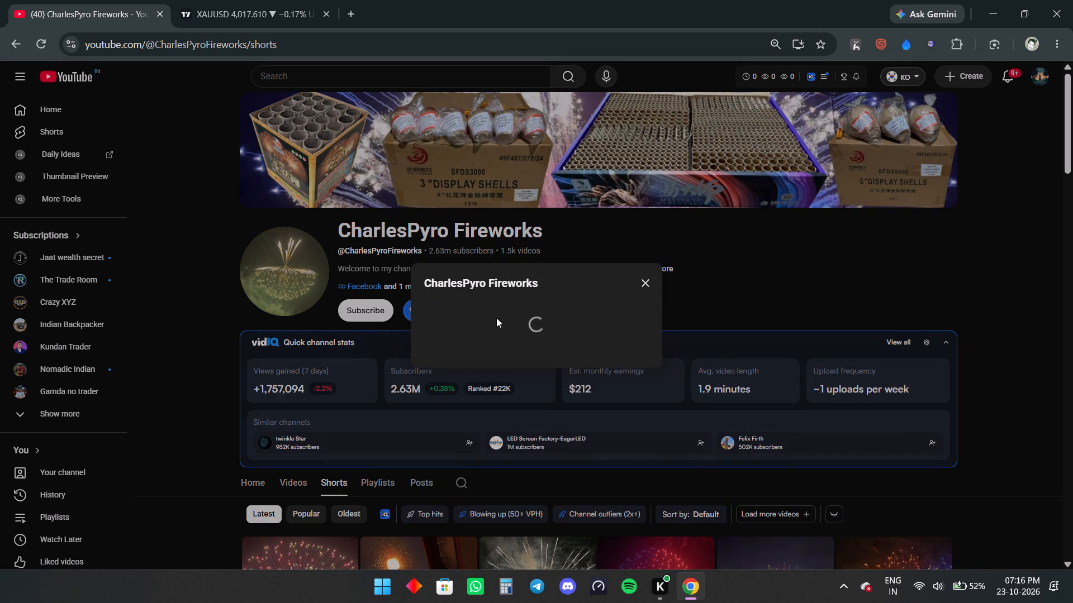
pyautogui.click(676, 132)
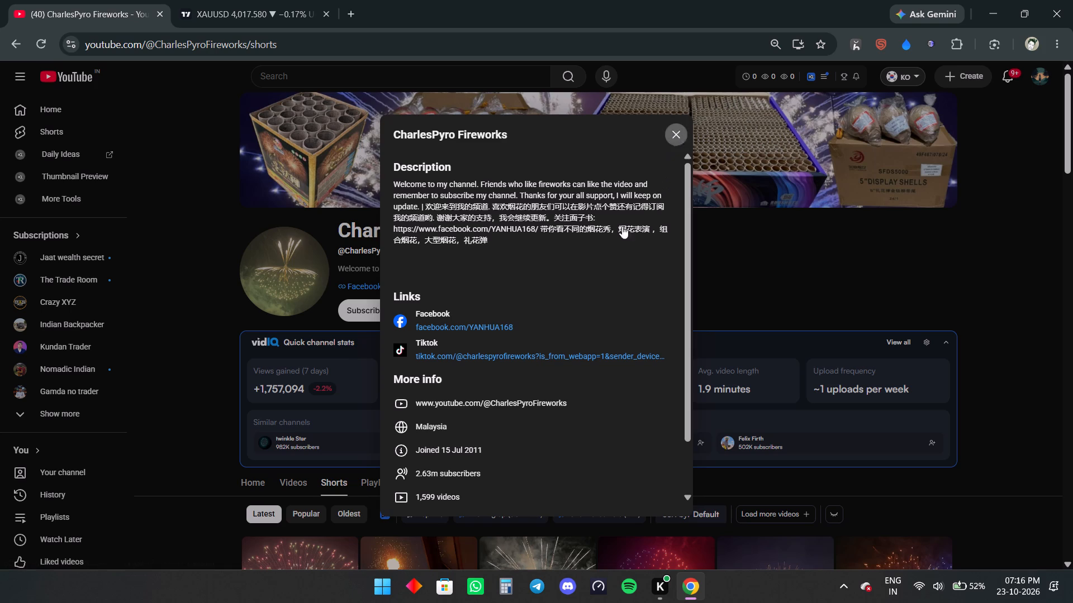
pyautogui.scroll(-4, 494, 423)
pyautogui.scroll(12, 493, 425)
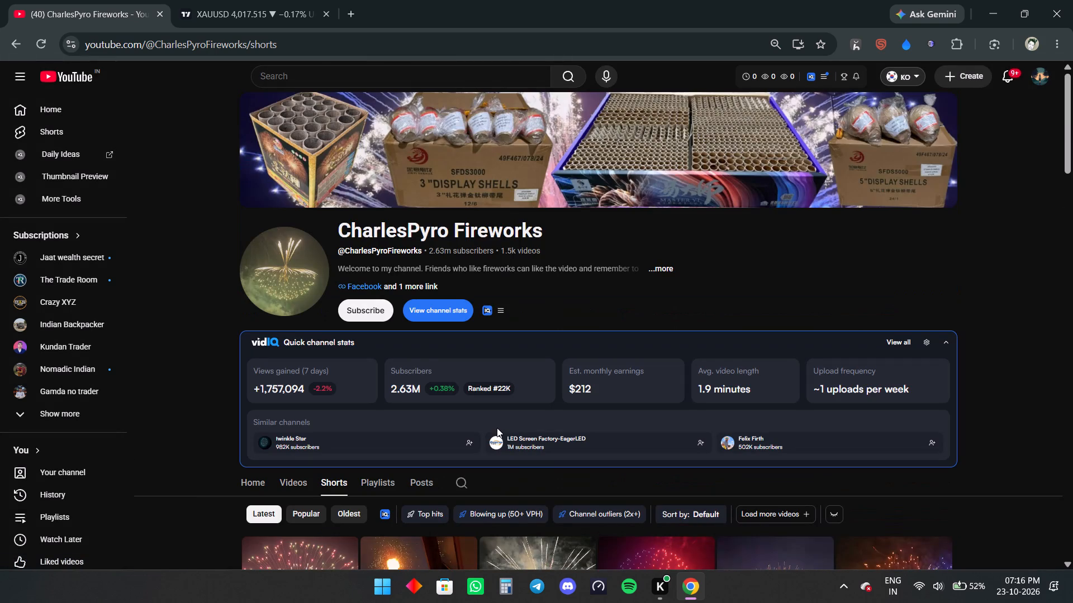
pyautogui.click(493, 171)
pyautogui.click(412, 180)
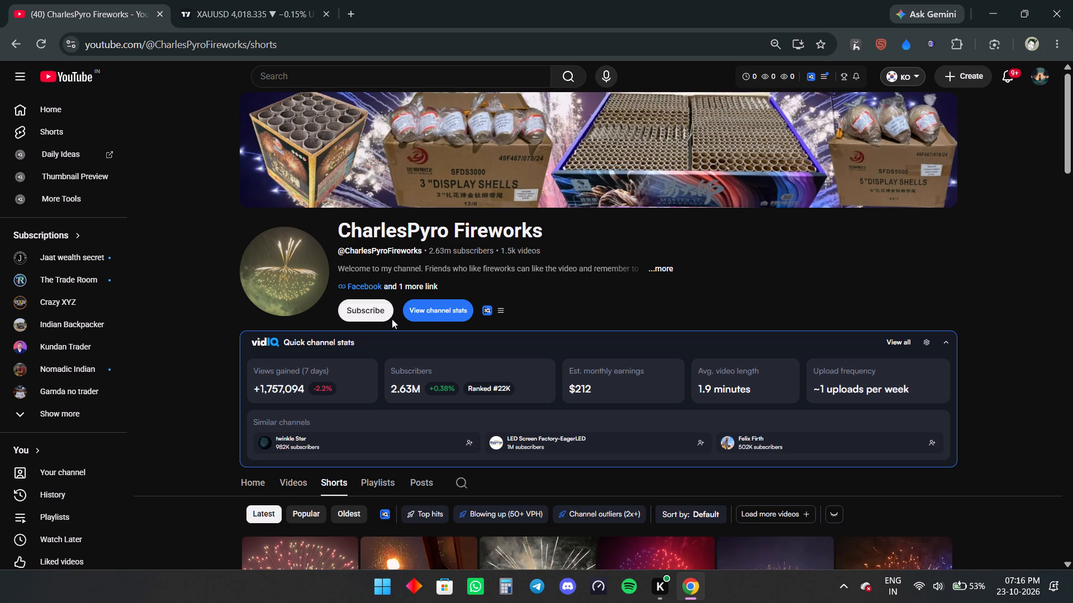
# Glance at the XAUUSD chart in TradingView and open the YouTube home feed.
pyautogui.click(283, 0)
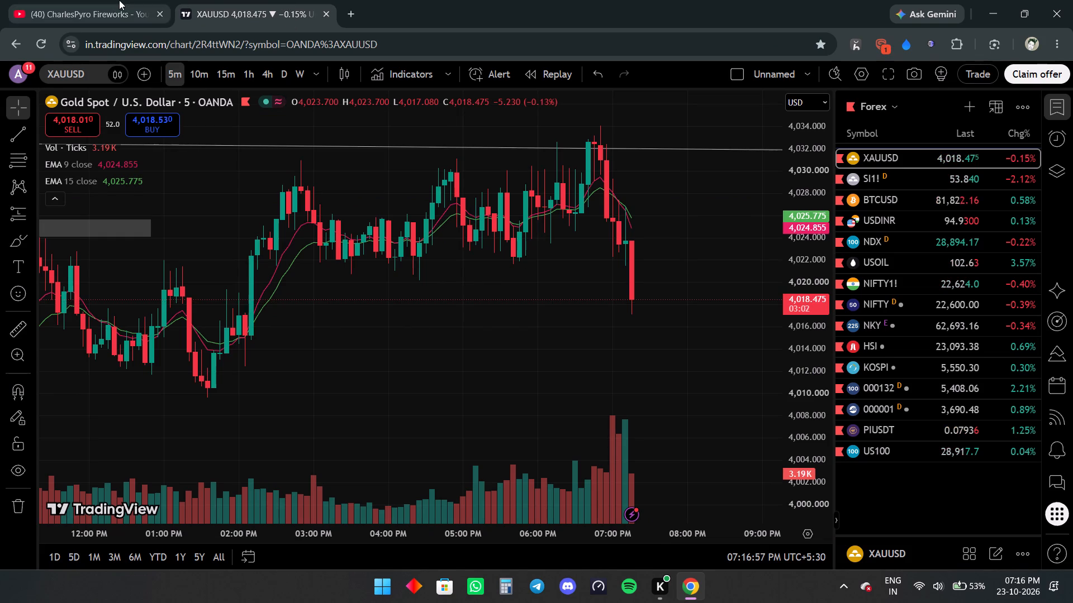
pyautogui.click(119, 0)
pyautogui.click(76, 113)
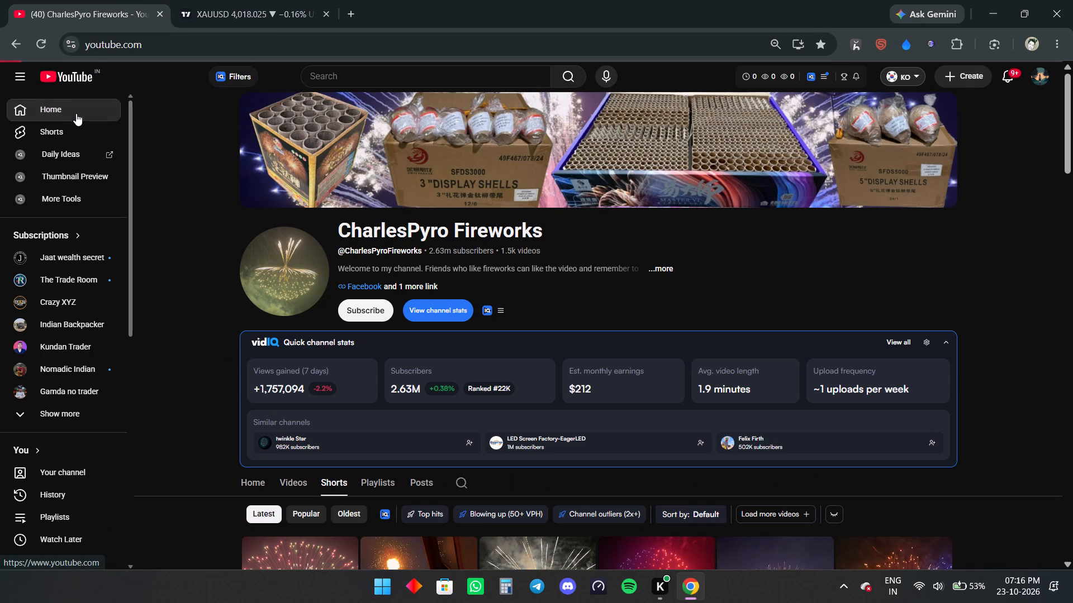
# Examine the recent XAUUSD price action on the five-minute chart in TradingView.
pyautogui.click(383, 0)
pyautogui.click(267, 0)
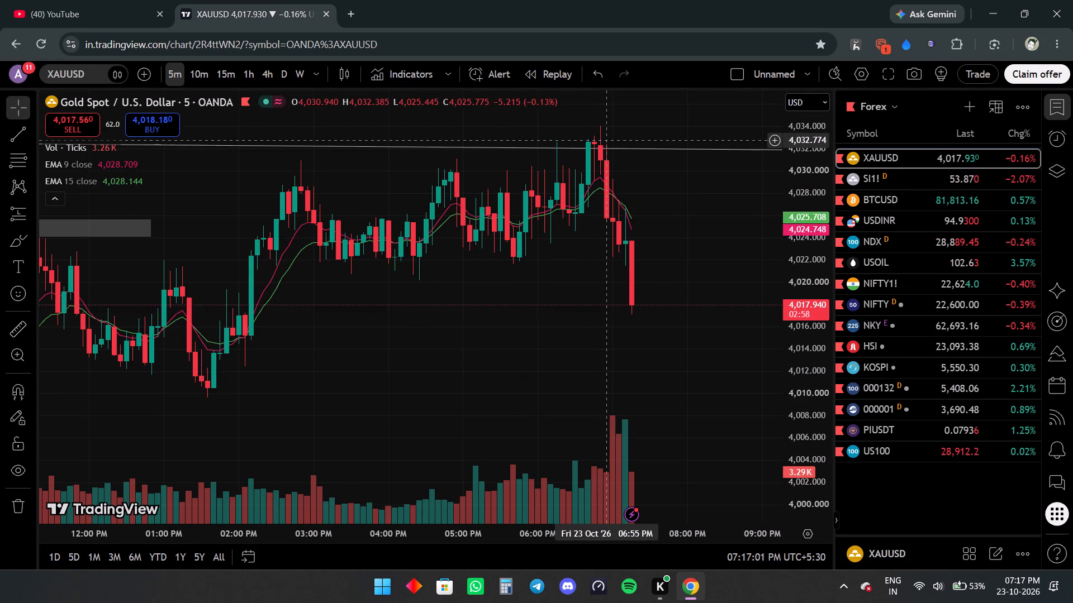
pyautogui.scroll(-4, 775, 205)
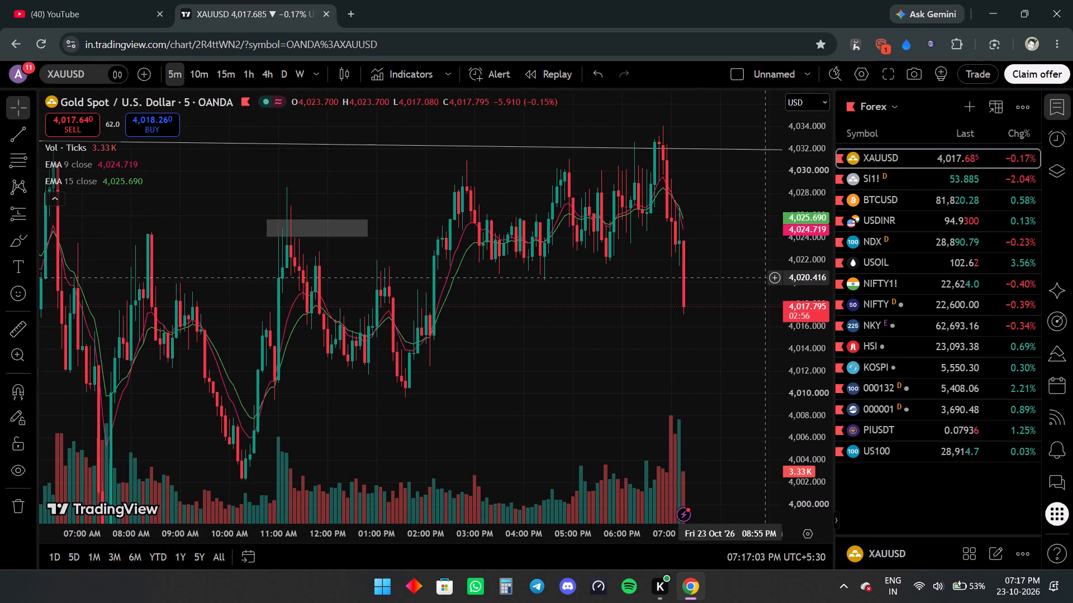
pyautogui.scroll(4, 768, 273)
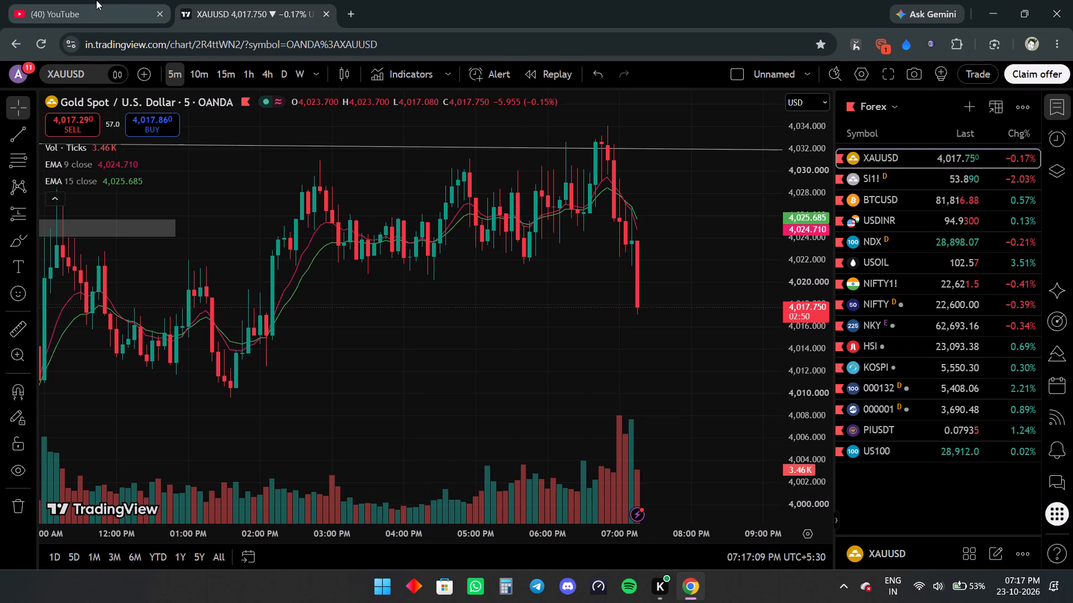
# Switch to YouTube and browse the recommended videos and Shorts on the home feed.
pyautogui.click(96, 0)
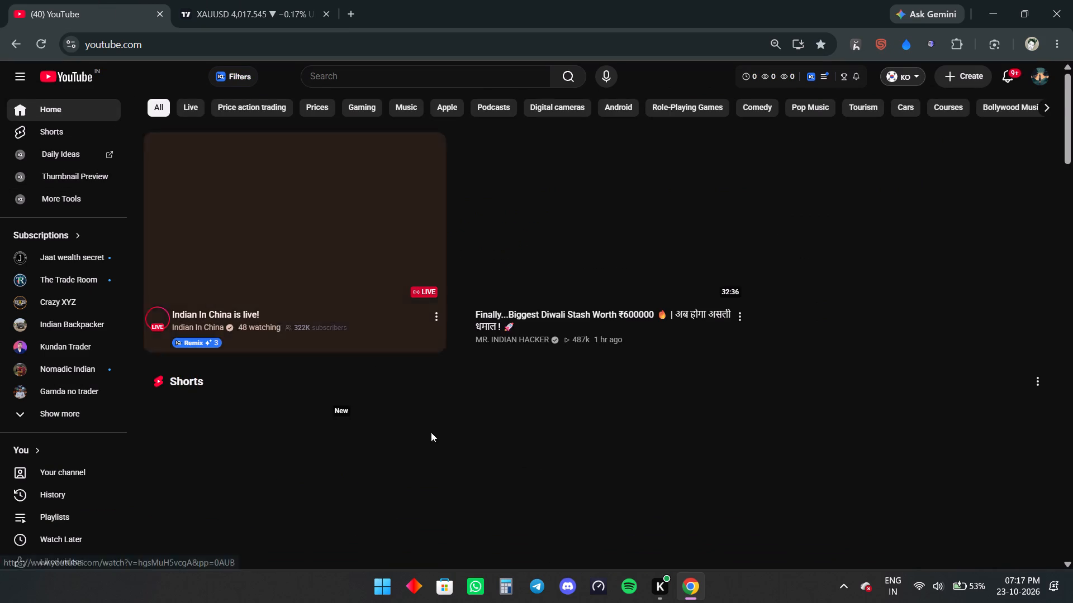
pyautogui.scroll(-2, 876, 372)
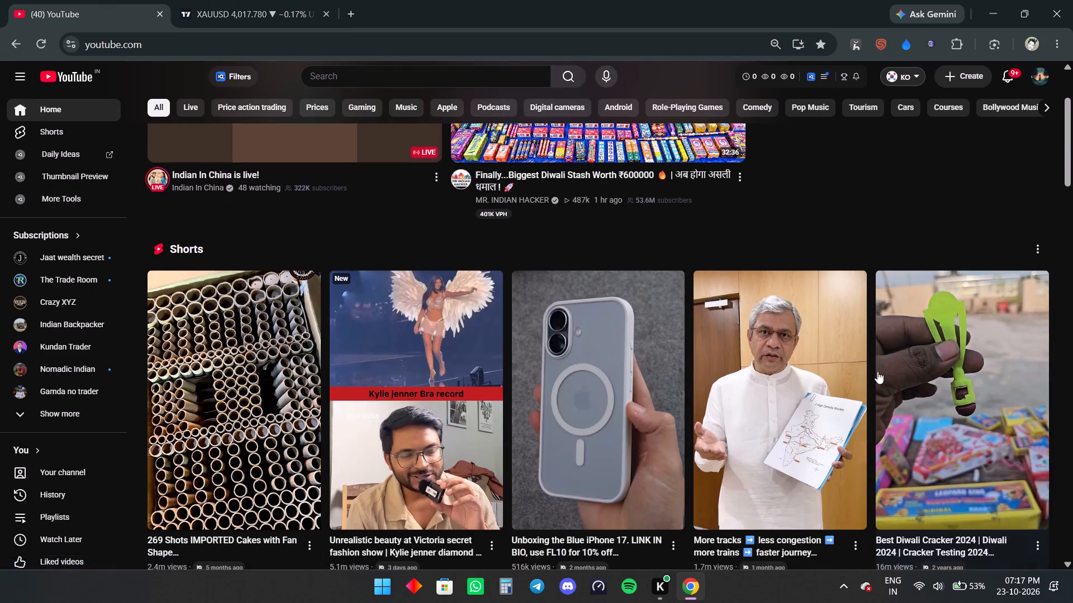
pyautogui.scroll(3, 881, 368)
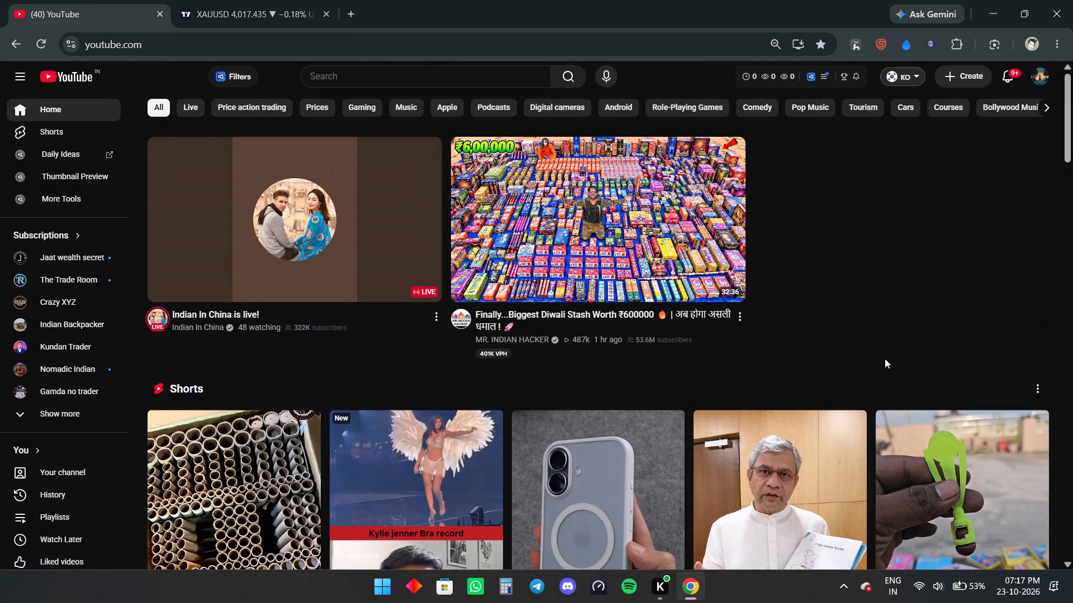
pyautogui.scroll(-8, 885, 358)
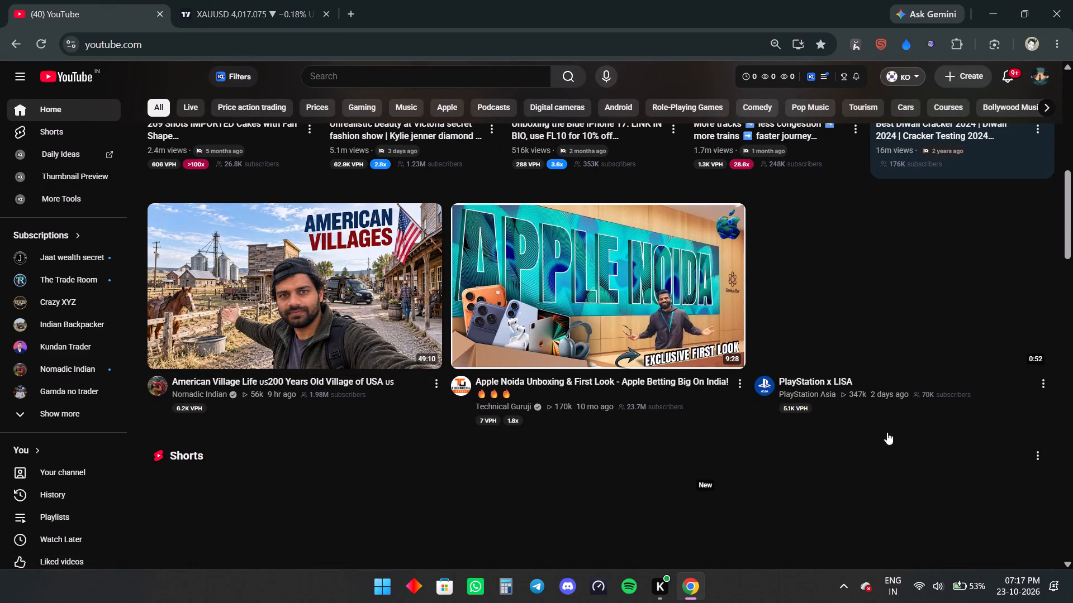
# In TradingView, measure the XAUUSD price drop from the near-horizontal trend line down to the latest candle's low.
pyautogui.click(287, 0)
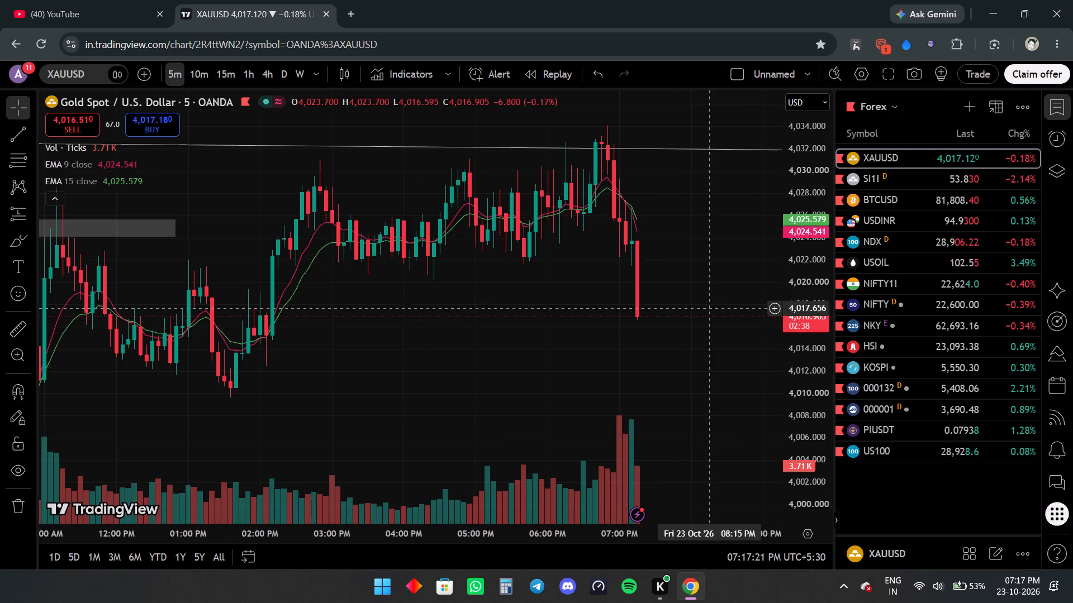
pyautogui.keyDown('shift'); pyautogui.click(644, 149); pyautogui.keyUp('shift')
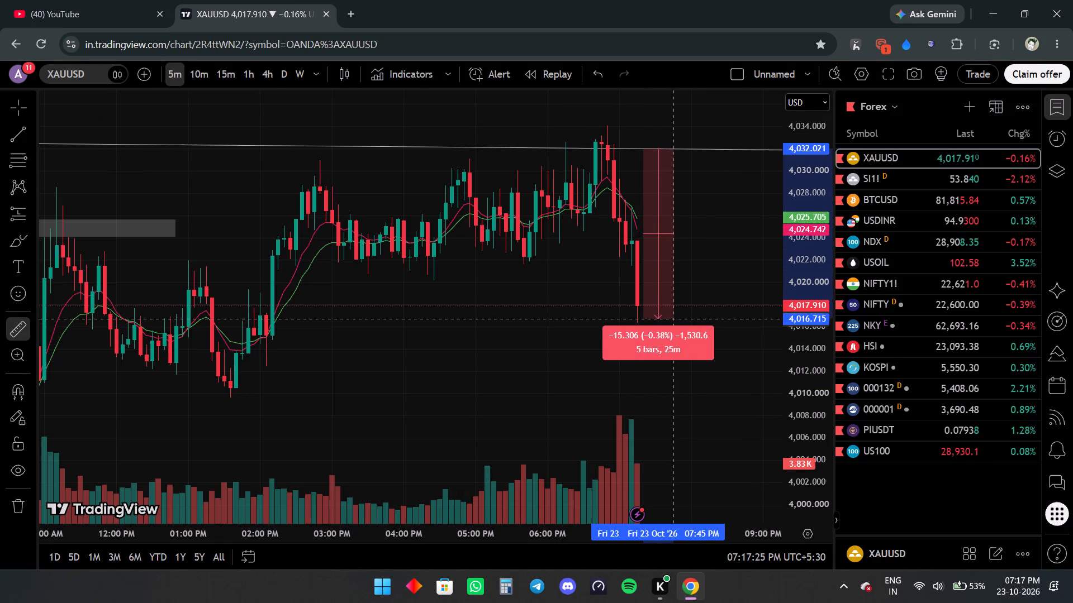
pyautogui.keyDown('shift'); pyautogui.doubleClick(671, 321); pyautogui.keyUp('shift')
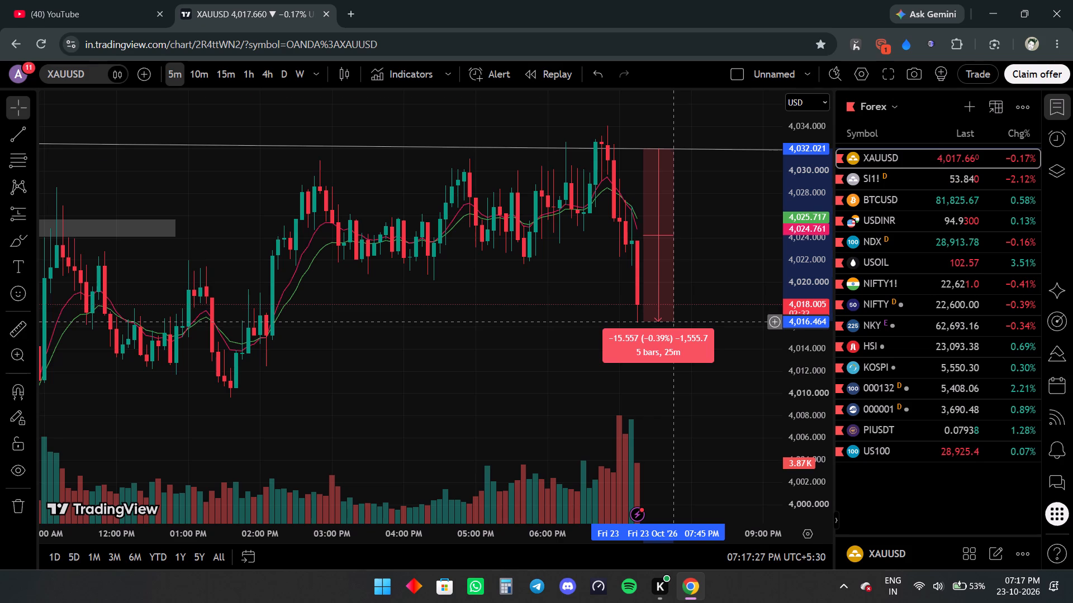
# Switch the chart to BTCUSD from the Forex watchlist and examine its latest candles.
pyautogui.click(885, 185)
pyautogui.click(886, 199)
pyautogui.moveTo(719, 323); pyautogui.dragTo(664, 333)
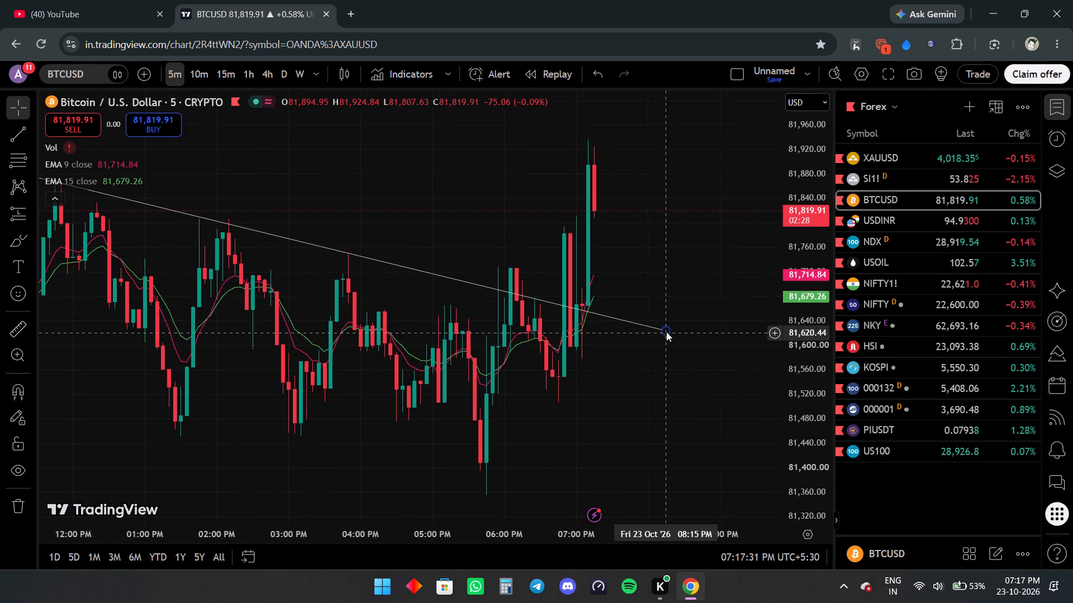
# Switch the chart back to XAUUSD on the 15-minute timeframe, with the full day's price range in view.
pyautogui.click(869, 164)
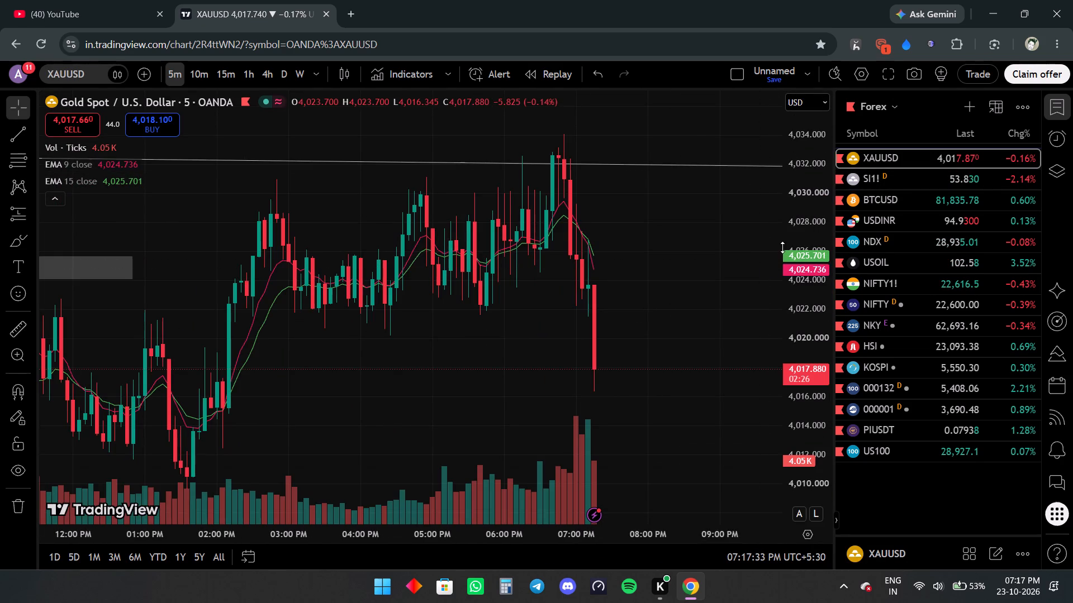
pyautogui.moveTo(695, 322); pyautogui.dragTo(727, 277)
pyautogui.click(227, 82)
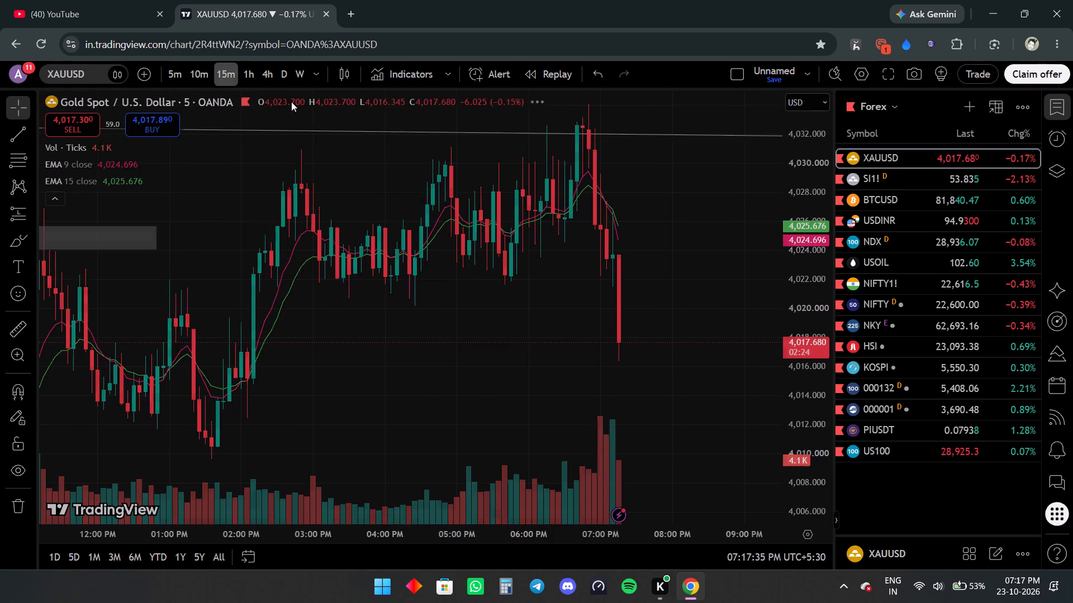
pyautogui.moveTo(804, 148); pyautogui.dragTo(796, 407)
pyautogui.scroll(2, 672, 380)
pyautogui.moveTo(657, 365); pyautogui.dragTo(649, 350)
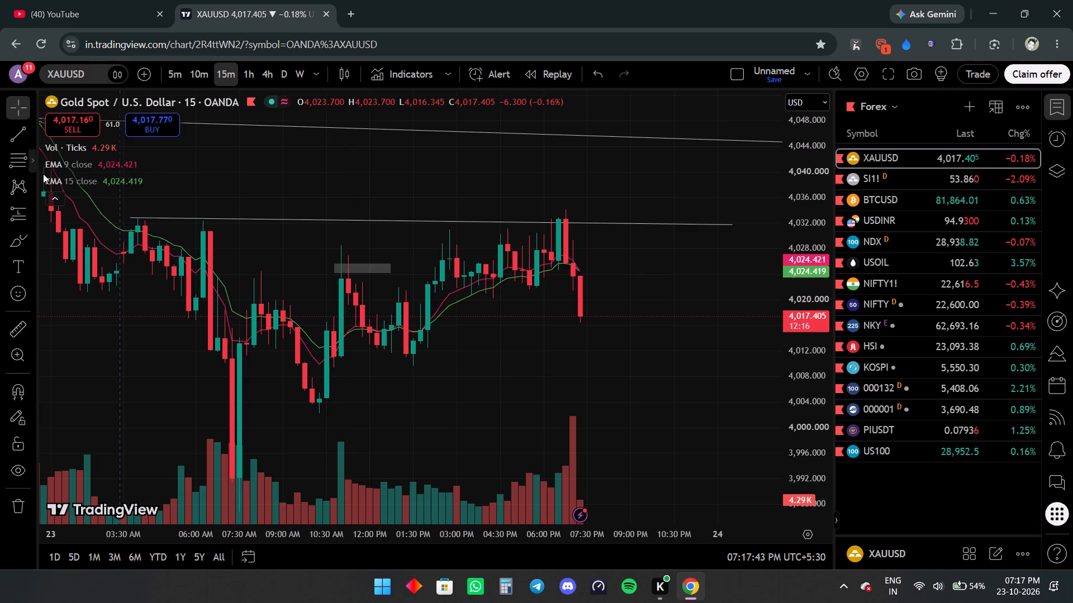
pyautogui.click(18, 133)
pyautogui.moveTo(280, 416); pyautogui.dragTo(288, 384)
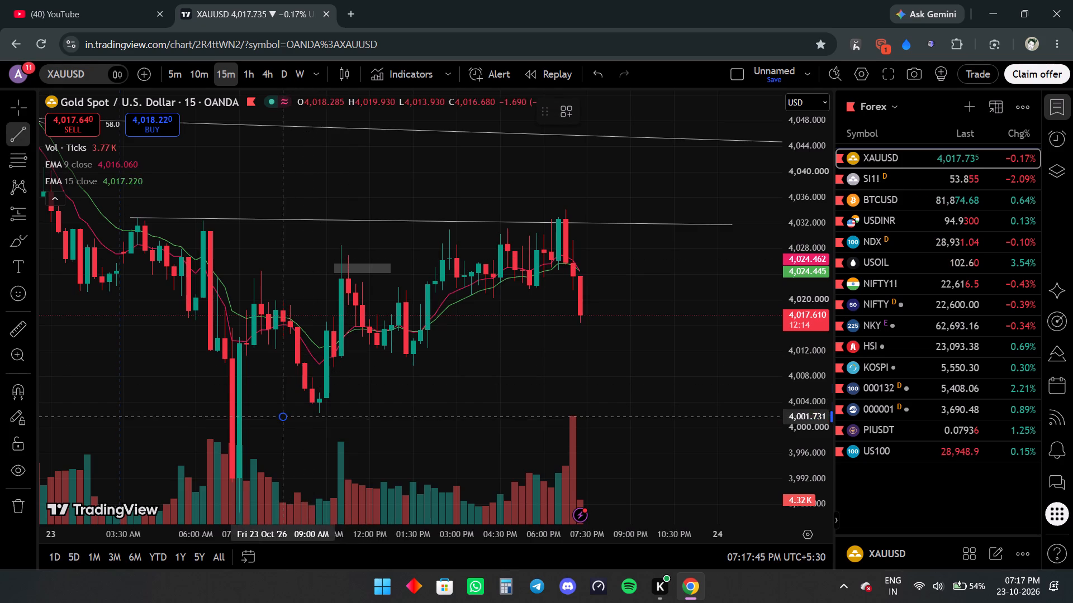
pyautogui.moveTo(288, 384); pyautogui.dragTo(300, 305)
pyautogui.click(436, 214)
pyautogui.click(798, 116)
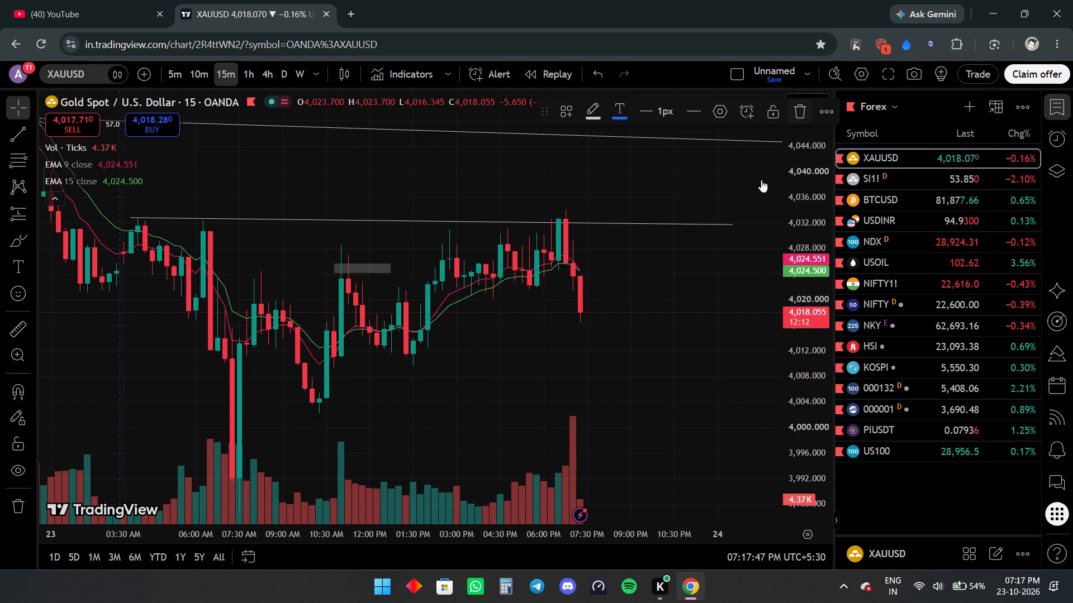
# Draw a rising trend line under the XAUUSD lows, from about 4,001.5 at 10:00 AM to about 4,029 at 10:15 PM.
pyautogui.moveTo(650, 385); pyautogui.dragTo(635, 291)
pyautogui.click(11, 134)
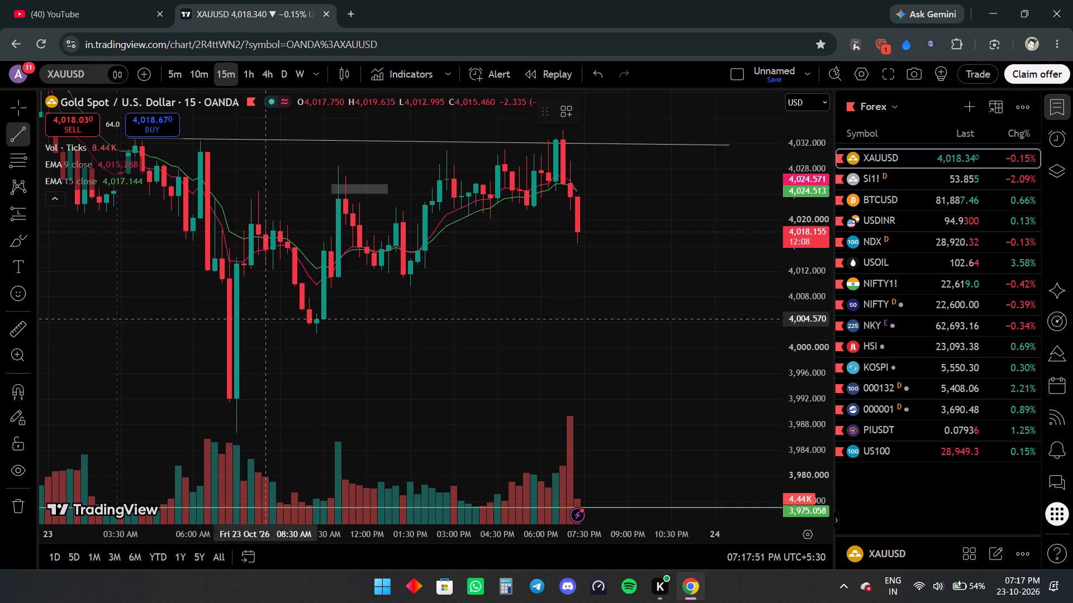
pyautogui.click(308, 338)
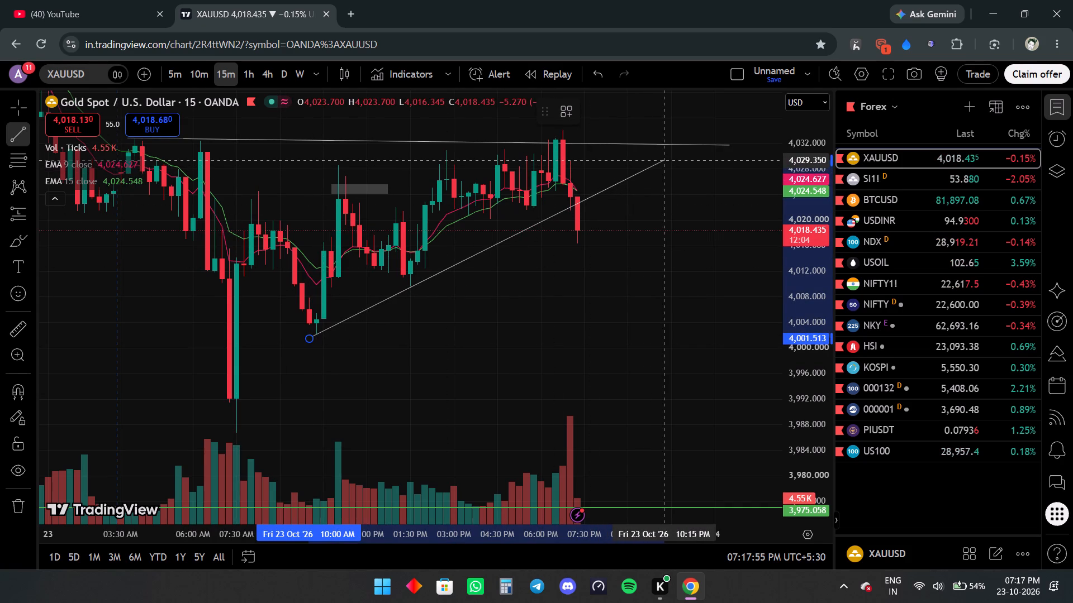
pyautogui.click(667, 162)
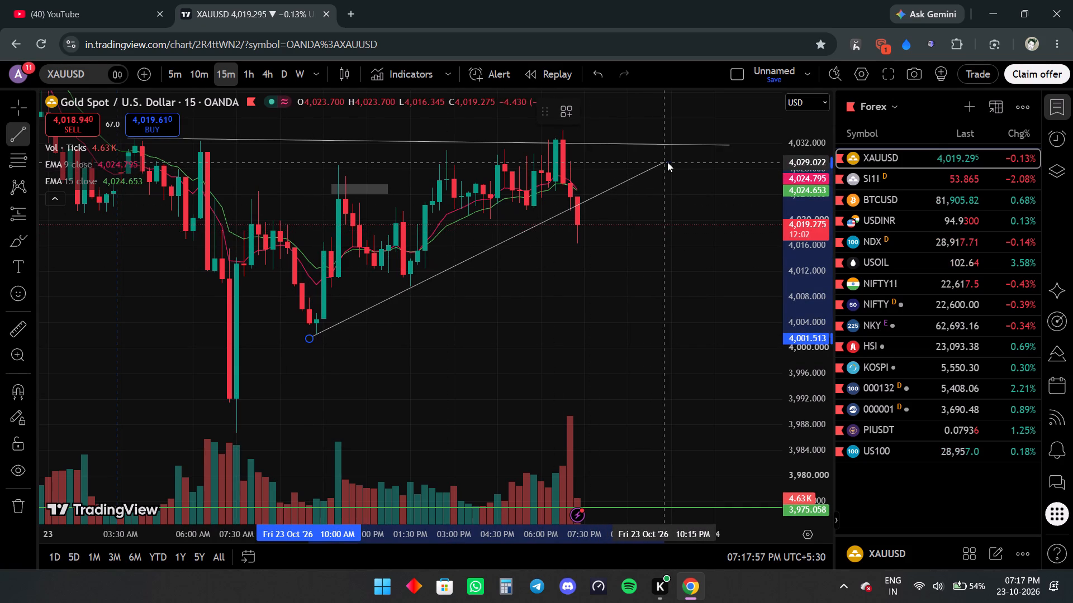
pyautogui.click(670, 253)
pyautogui.moveTo(615, 332); pyautogui.dragTo(582, 348)
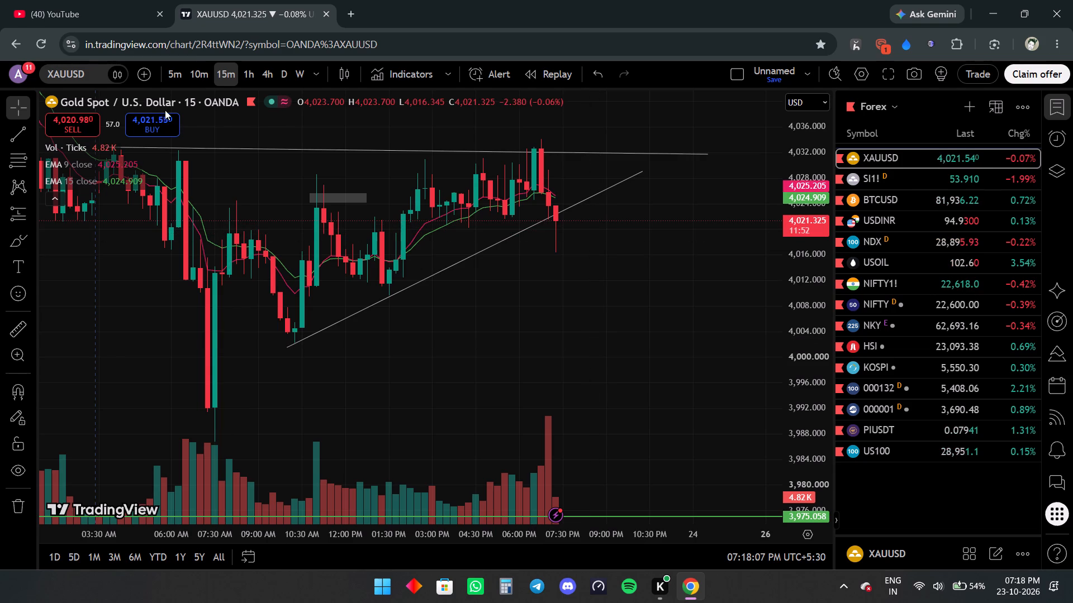
# Switch the XAUUSD chart to the 5-minute timeframe and examine the latest candles against the rising trend line.
pyautogui.click(181, 81)
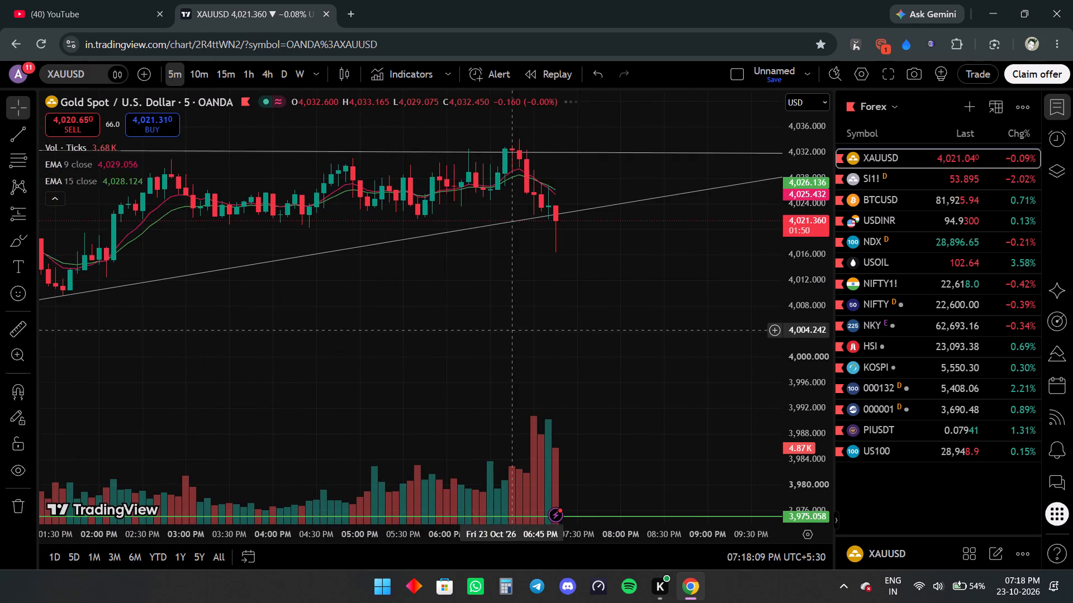
pyautogui.scroll(-6, 511, 332)
pyautogui.moveTo(648, 294); pyautogui.dragTo(636, 363)
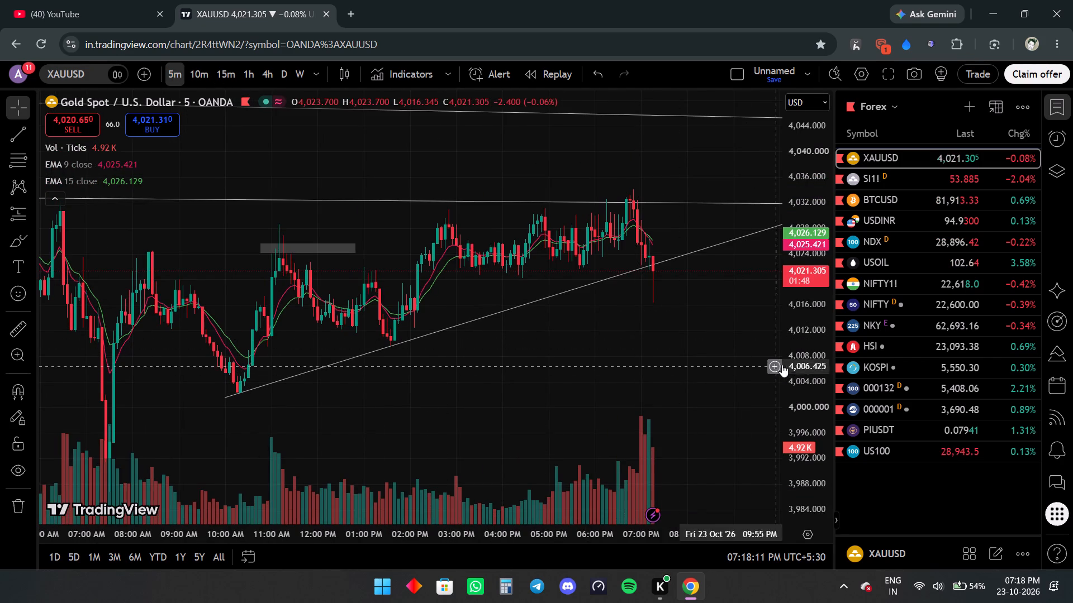
pyautogui.moveTo(801, 367); pyautogui.dragTo(813, 255)
pyautogui.moveTo(748, 329); pyautogui.dragTo(691, 352)
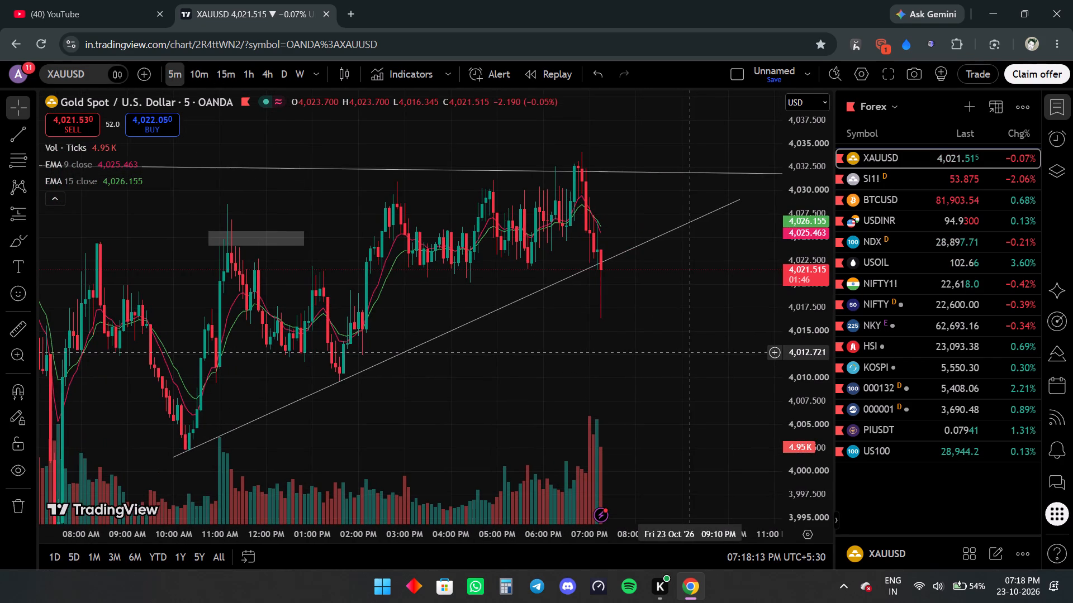
pyautogui.scroll(1, 706, 349)
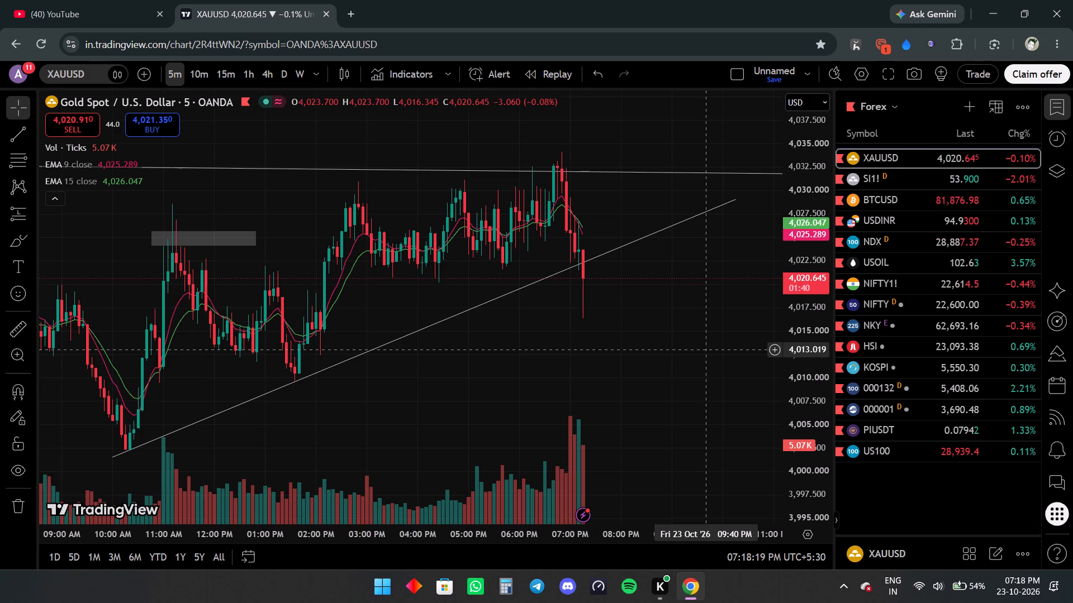
# On YouTube, open the subscribed Jaat wealth secret channel's live stream "Crypto & Gold Analysis | 23 OCT" and read its live chat.
pyautogui.click(124, 0)
pyautogui.click(36, 44)
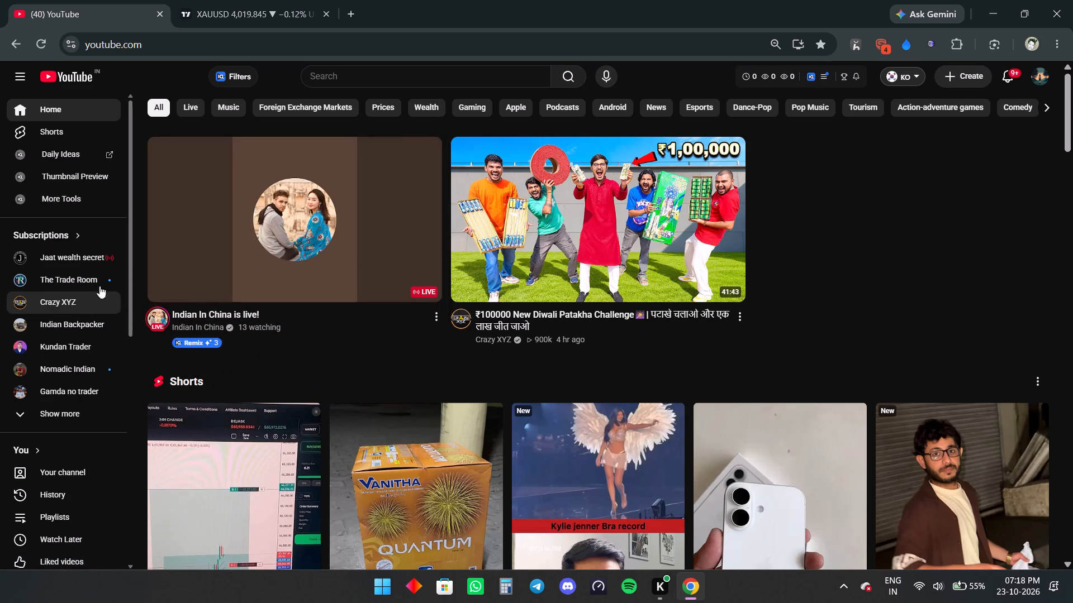
pyautogui.click(87, 265)
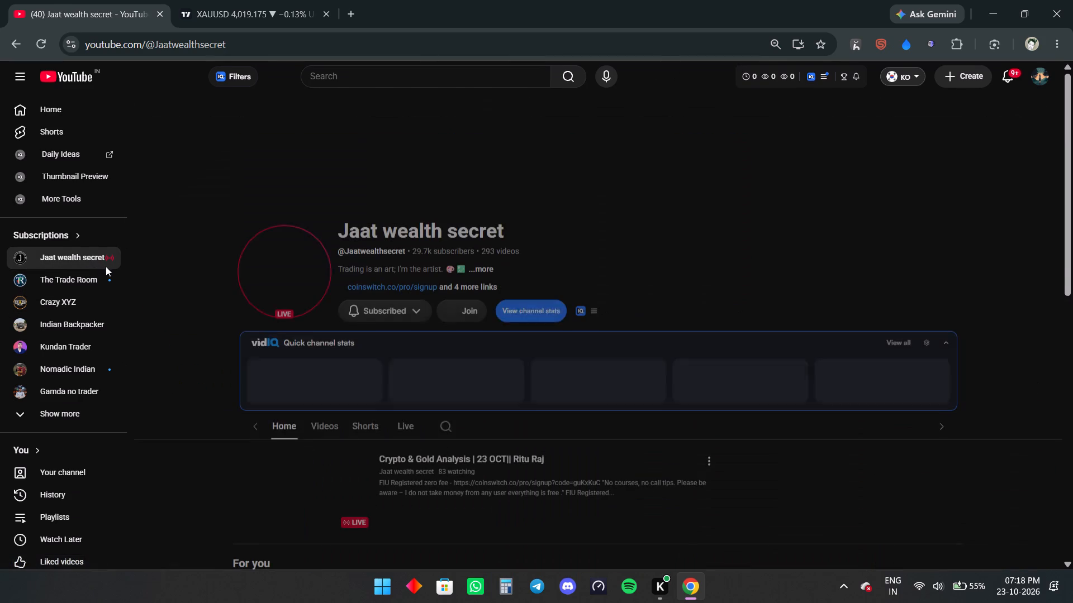
pyautogui.click(276, 277)
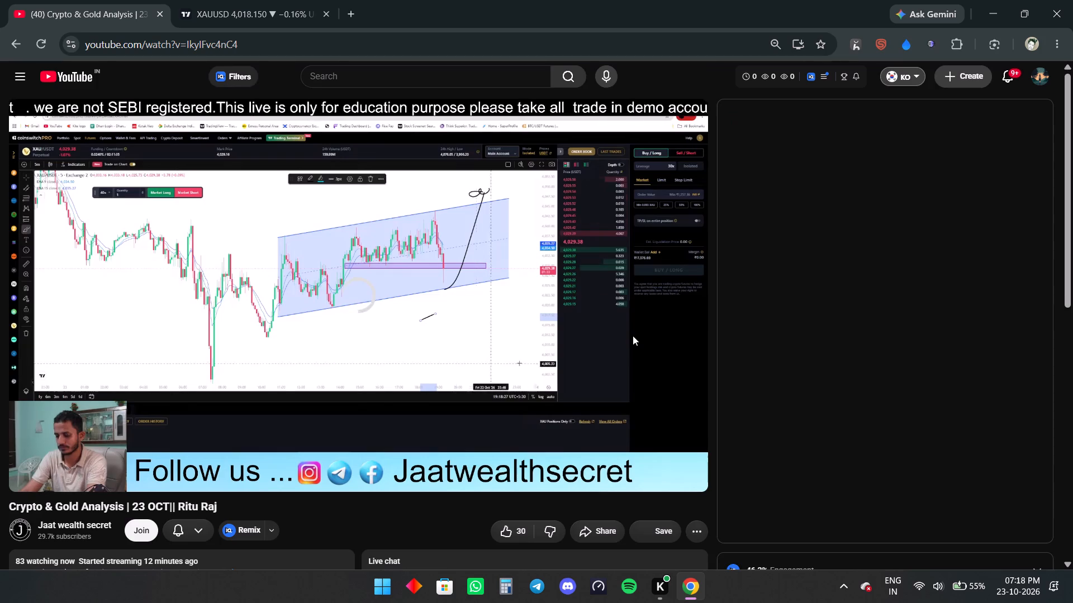
pyautogui.scroll(-1, 828, 362)
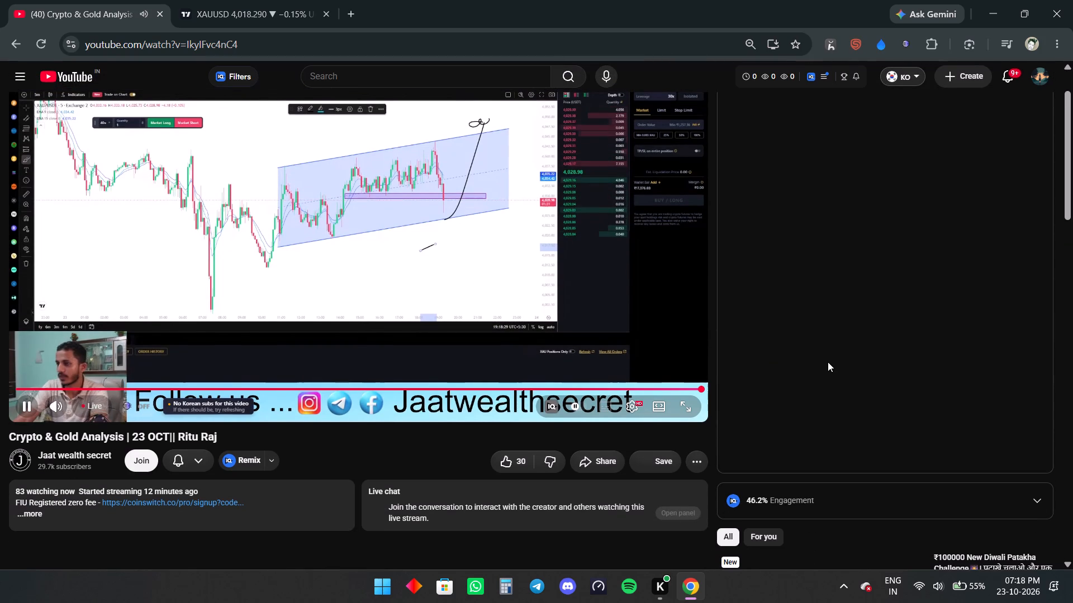
pyautogui.scroll(2, 828, 362)
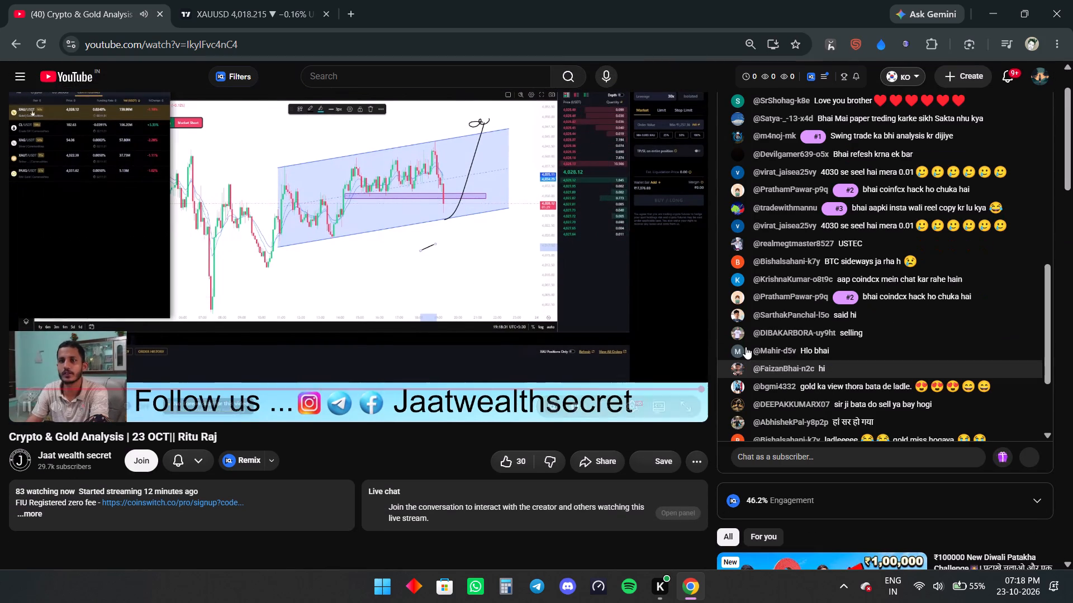
pyautogui.scroll(3, 743, 347)
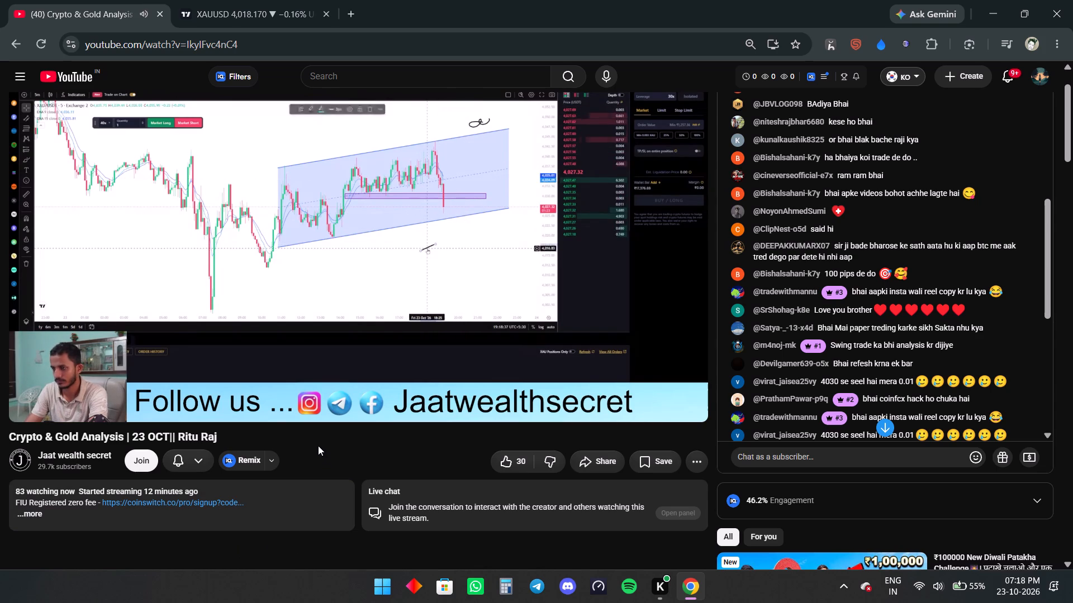
# Compare the streamer's gold analysis on YouTube with the 5-minute XAUUSD chart in TradingView, showing the full day's price range.
pyautogui.click(239, 0)
pyautogui.click(74, 0)
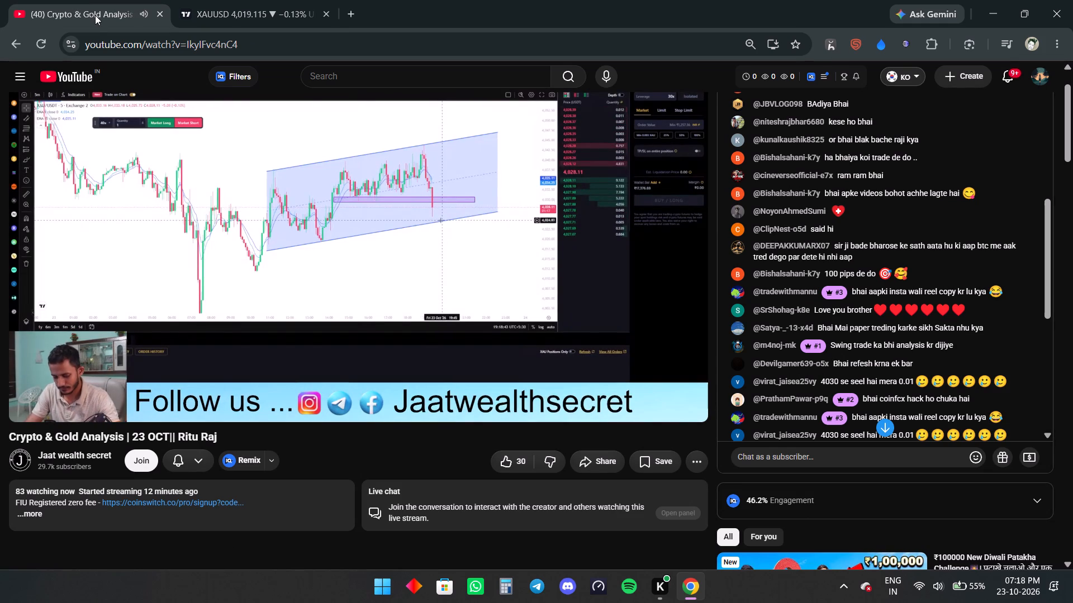
pyautogui.click(201, 0)
pyautogui.scroll(-3, 468, 393)
pyautogui.moveTo(486, 391); pyautogui.dragTo(492, 256)
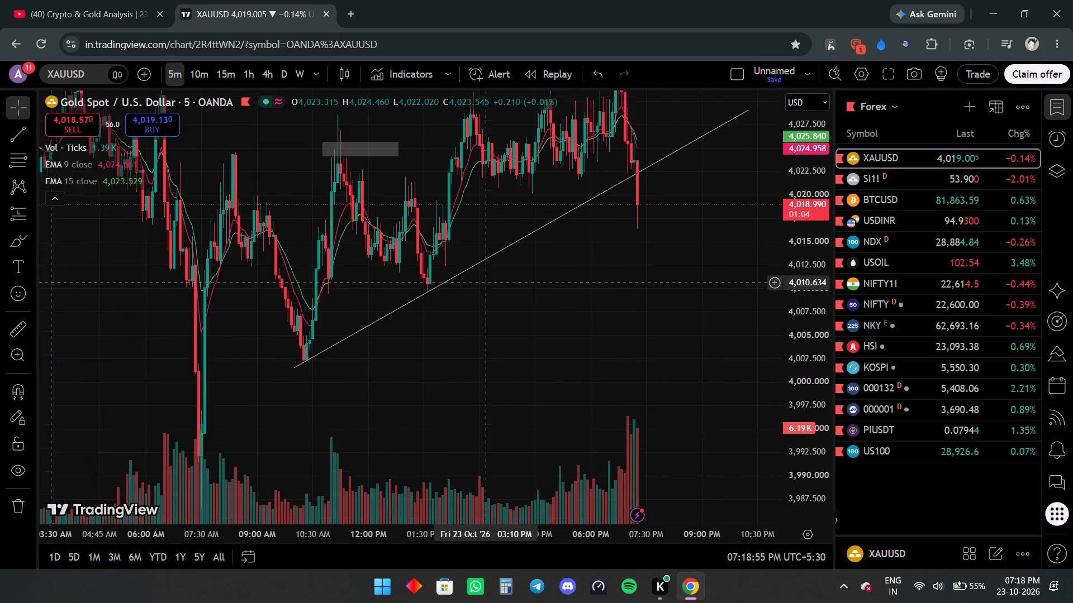
pyautogui.moveTo(492, 256); pyautogui.dragTo(508, 325)
pyautogui.click(98, 0)
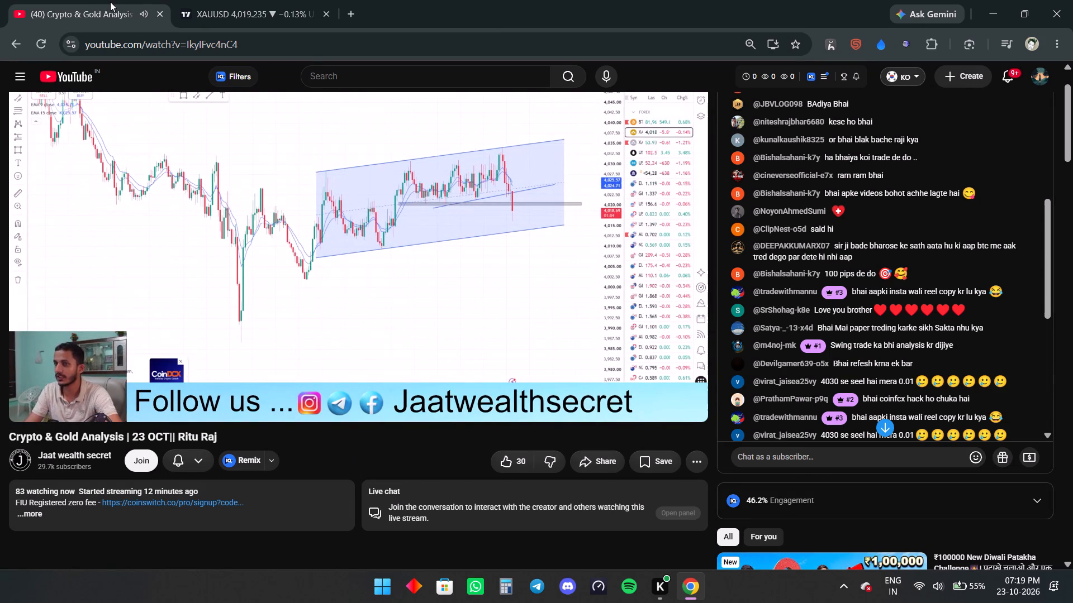
pyautogui.click(246, 0)
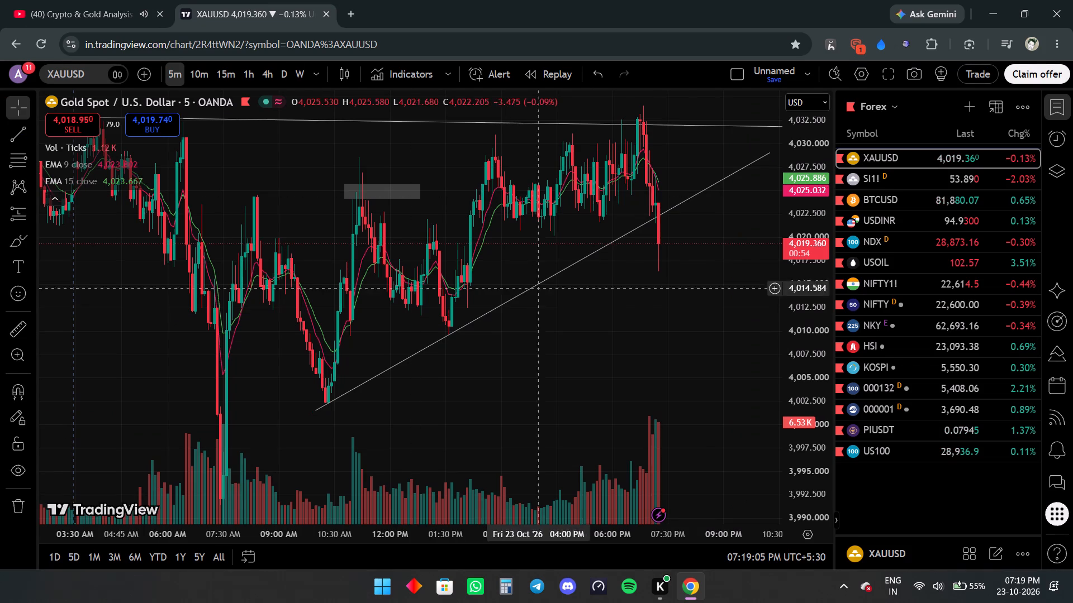
pyautogui.moveTo(795, 190); pyautogui.dragTo(789, 360)
pyautogui.scroll(2, 743, 372)
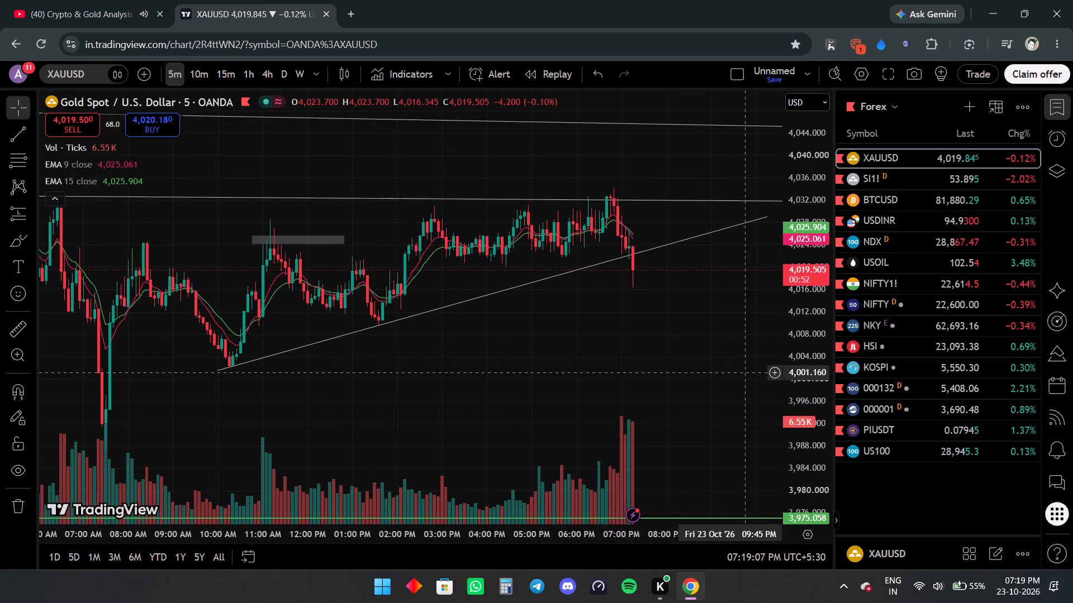
# Open The Funded Room dashboard in a new tab, check the XAUUSD chart and live stream meanwhile, and start the account's trading page.
pyautogui.click(355, 11)
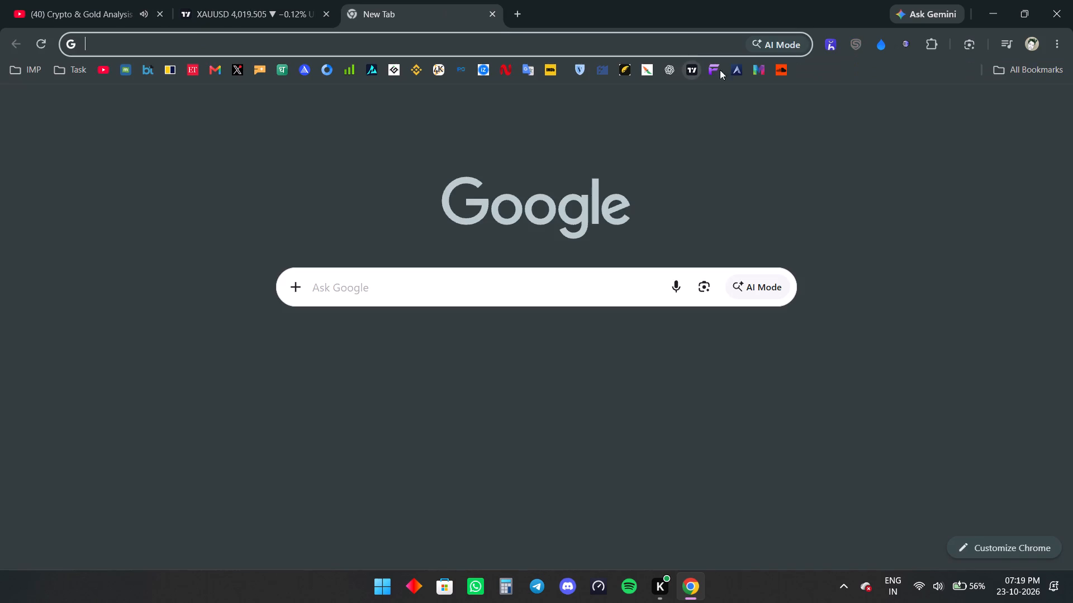
pyautogui.click(715, 67)
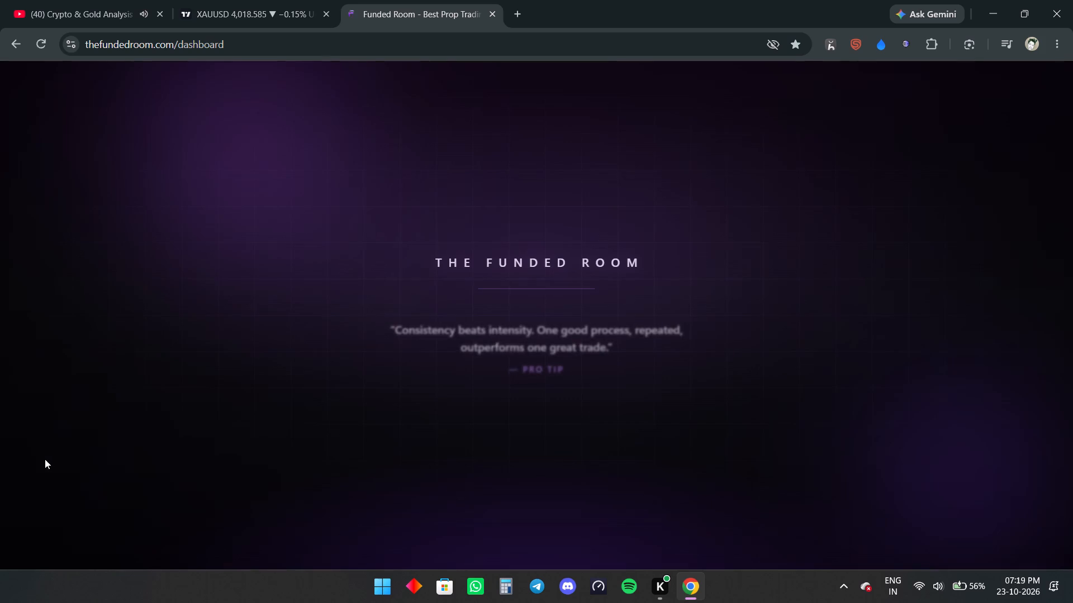
pyautogui.click(228, 2)
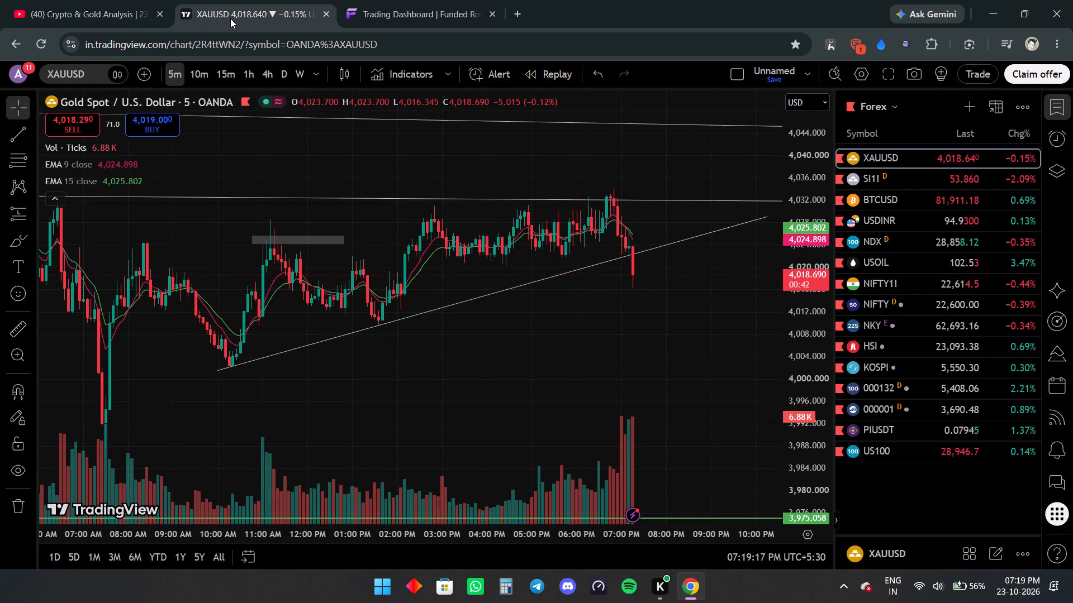
pyautogui.moveTo(377, 392); pyautogui.dragTo(406, 314)
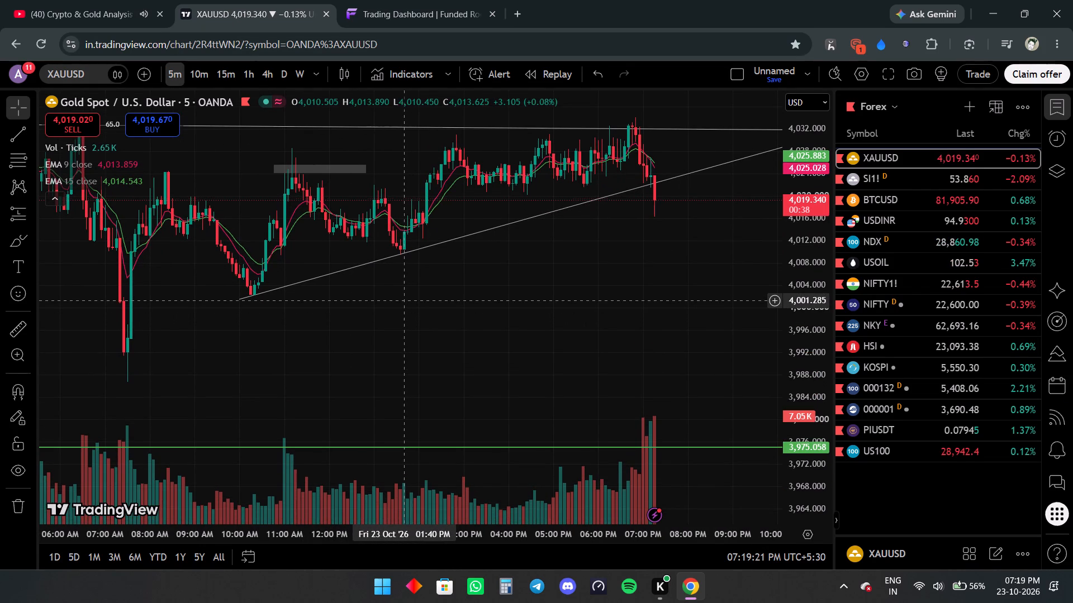
pyautogui.click(109, 0)
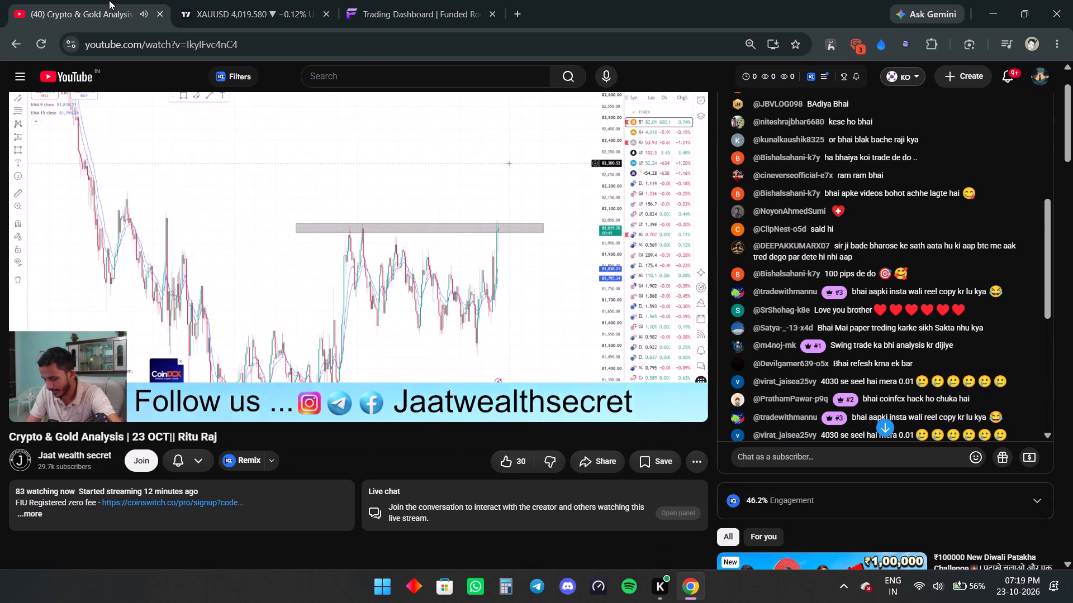
pyautogui.click(427, 0)
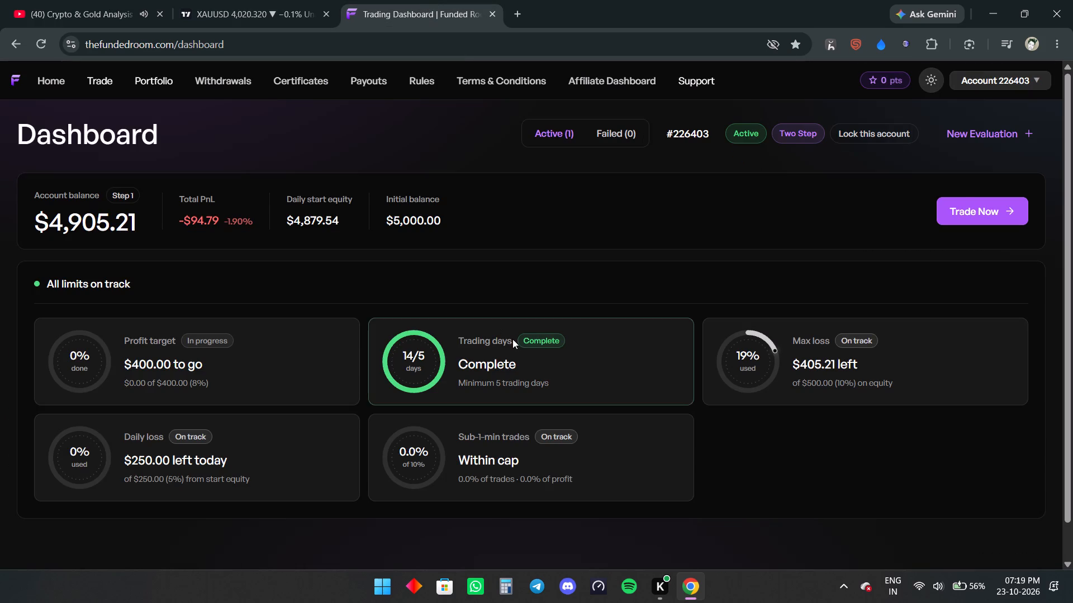
pyautogui.click(976, 214)
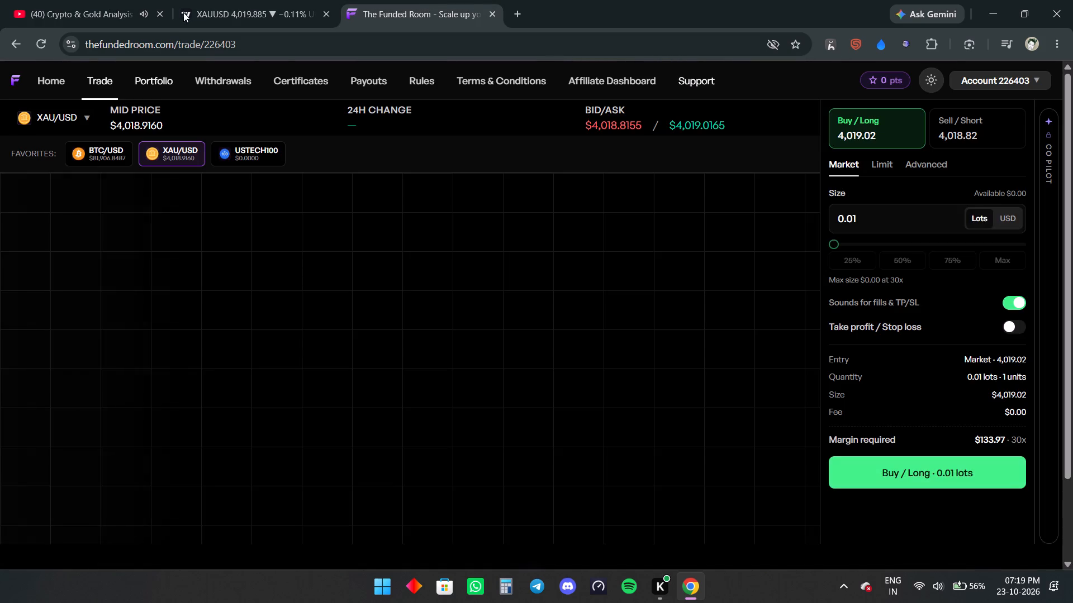
# Return to the YouTube live stream and jump to the newest live chat messages.
pyautogui.click(101, 0)
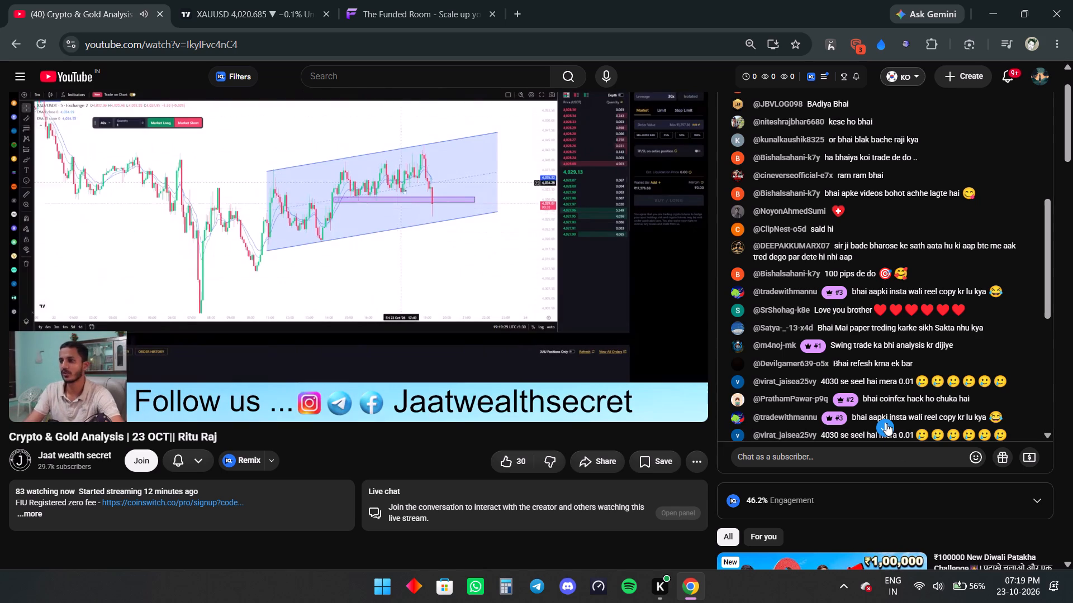
pyautogui.click(886, 423)
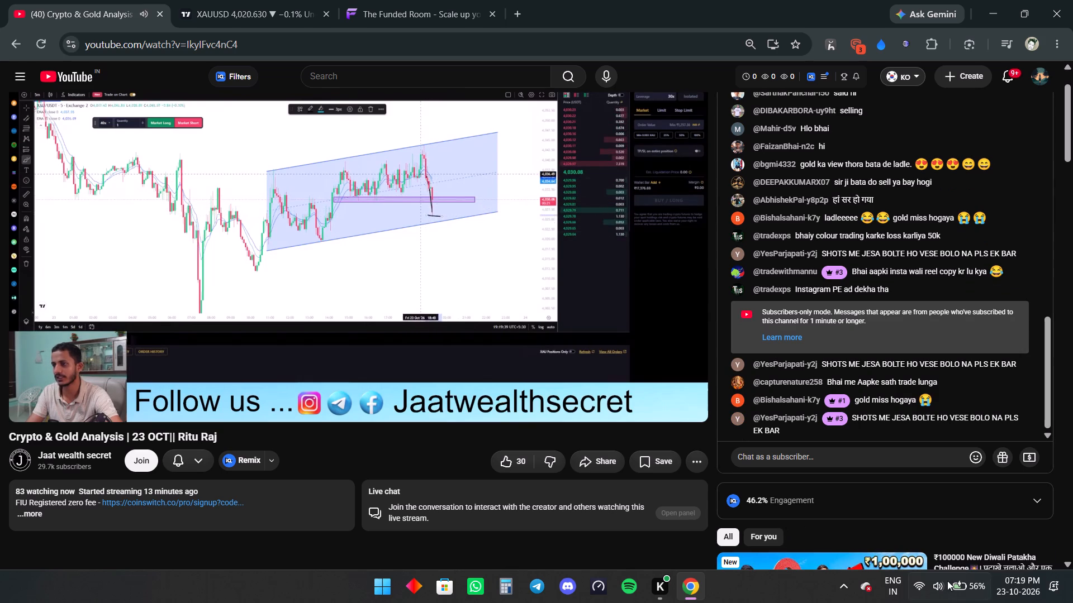
# Adjust the screen brightness in the Windows quick settings and close them.
pyautogui.click(920, 596)
pyautogui.scroll(-2, 933, 469)
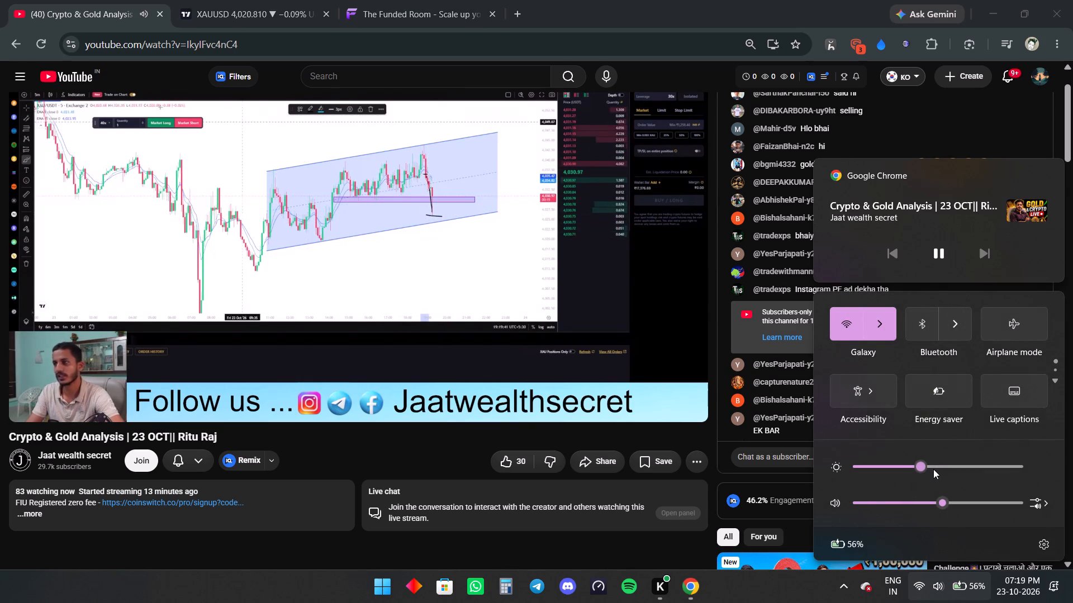
pyautogui.scroll(-1, 933, 469)
pyautogui.click(974, 602)
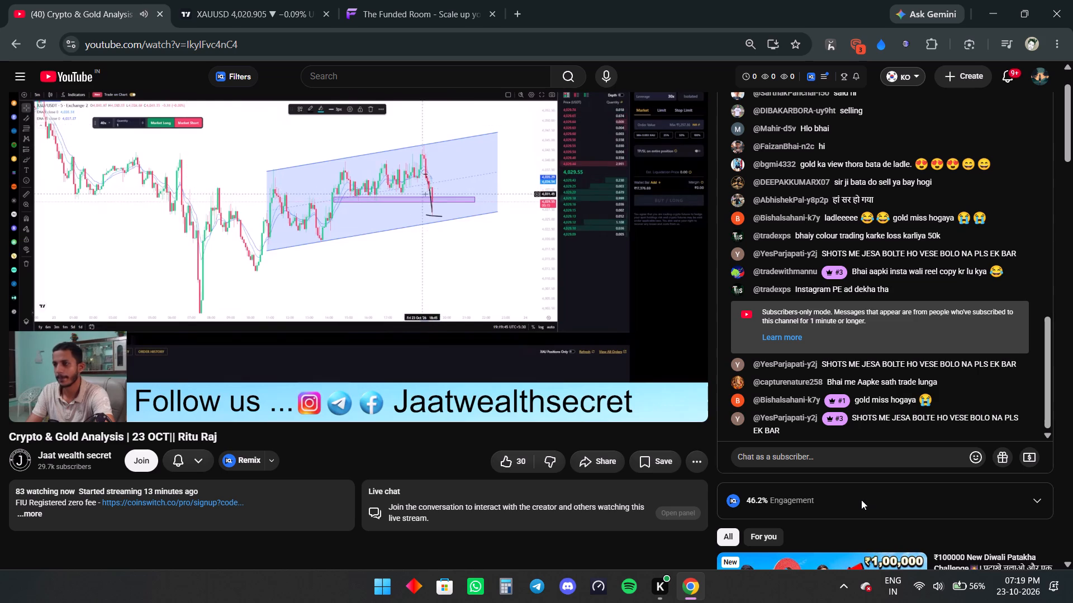
# Switch to The Funded Room's XAU/USD chart, glance back at the live stream, and dismiss the chart-values tip.
pyautogui.click(424, 0)
pyautogui.scroll(-5, 663, 427)
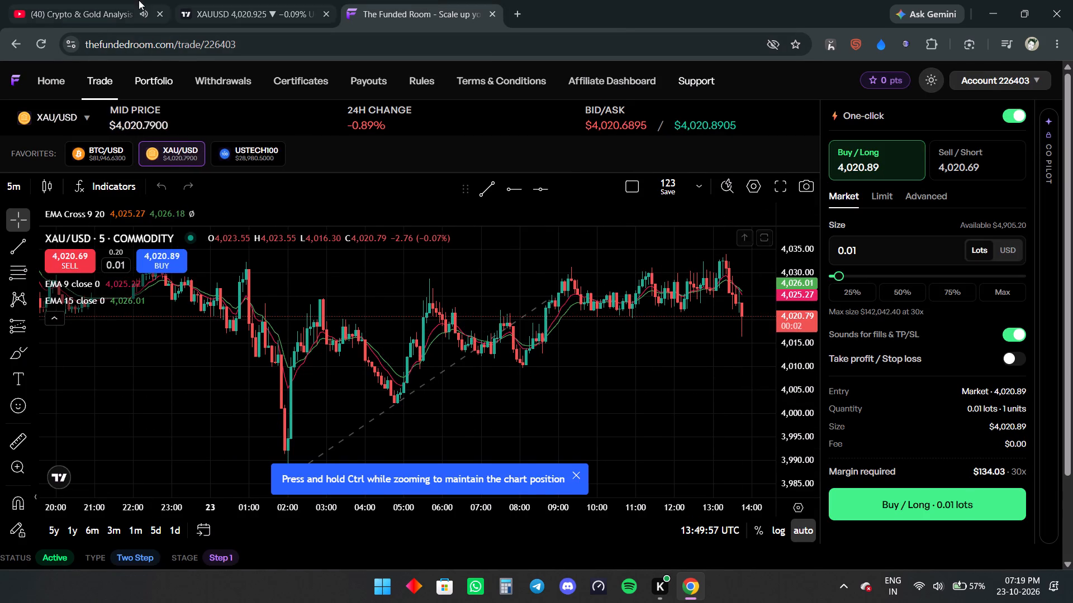
pyautogui.click(108, 0)
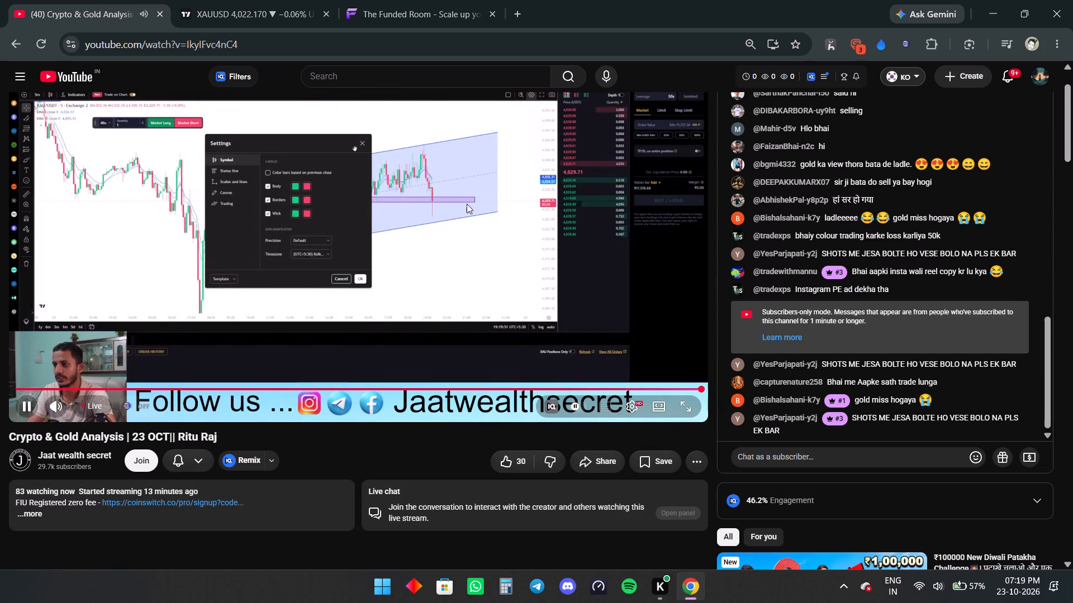
pyautogui.click(434, 0)
pyautogui.click(686, 468)
pyautogui.click(504, 427)
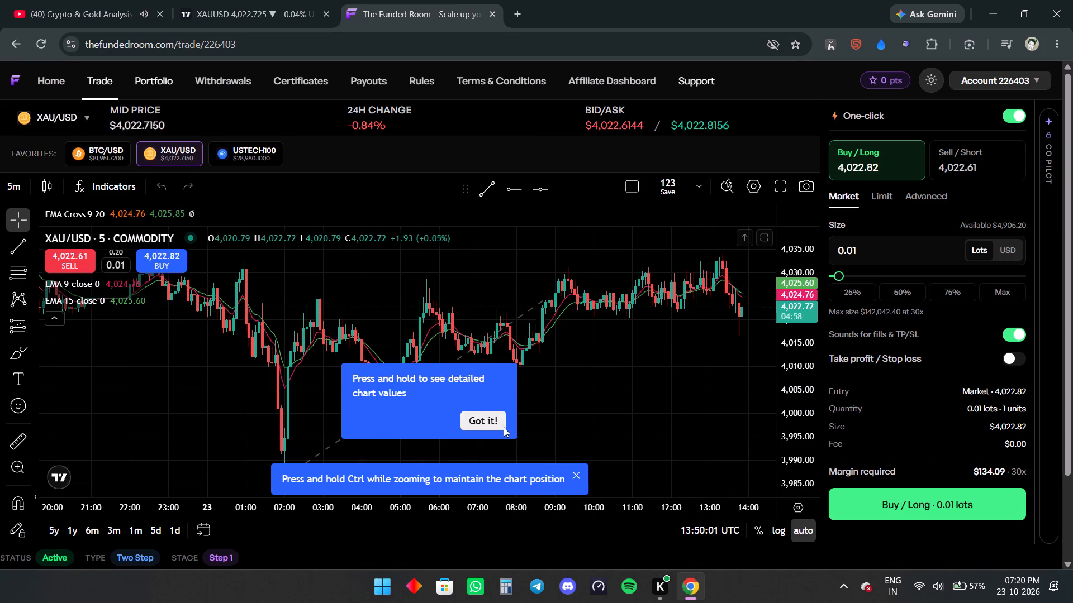
# Draw a rising trend line on The Funded Room's XAU/USD chart from about 4,000.72 at 04:35 to about 4,024 past the latest candles.
pyautogui.click(579, 477)
pyautogui.click(625, 399)
pyautogui.moveTo(691, 413); pyautogui.dragTo(530, 423)
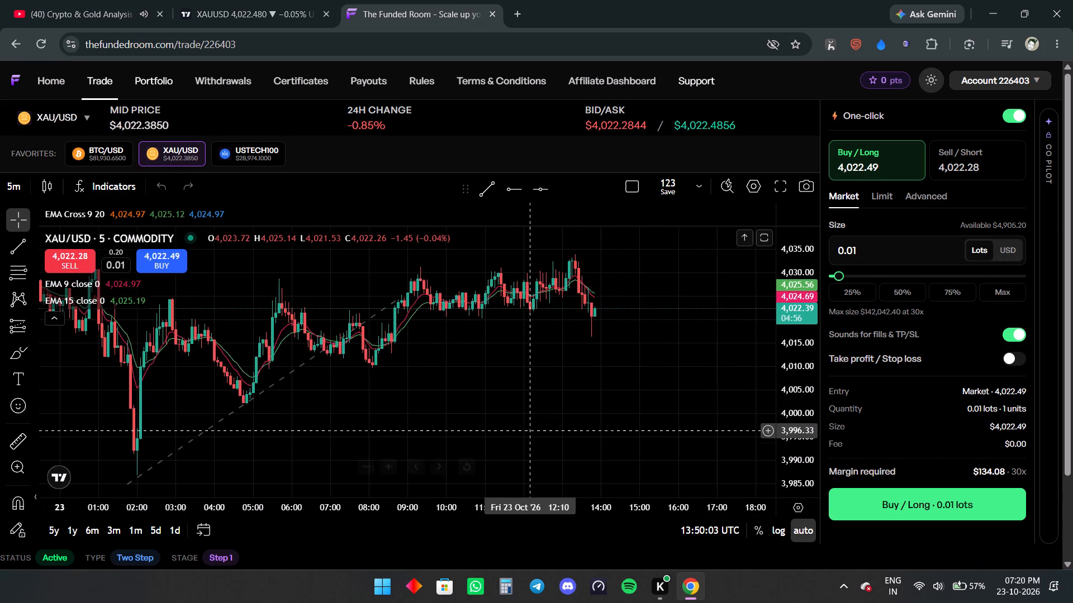
pyautogui.scroll(-6, 531, 431)
pyautogui.scroll(7, 536, 432)
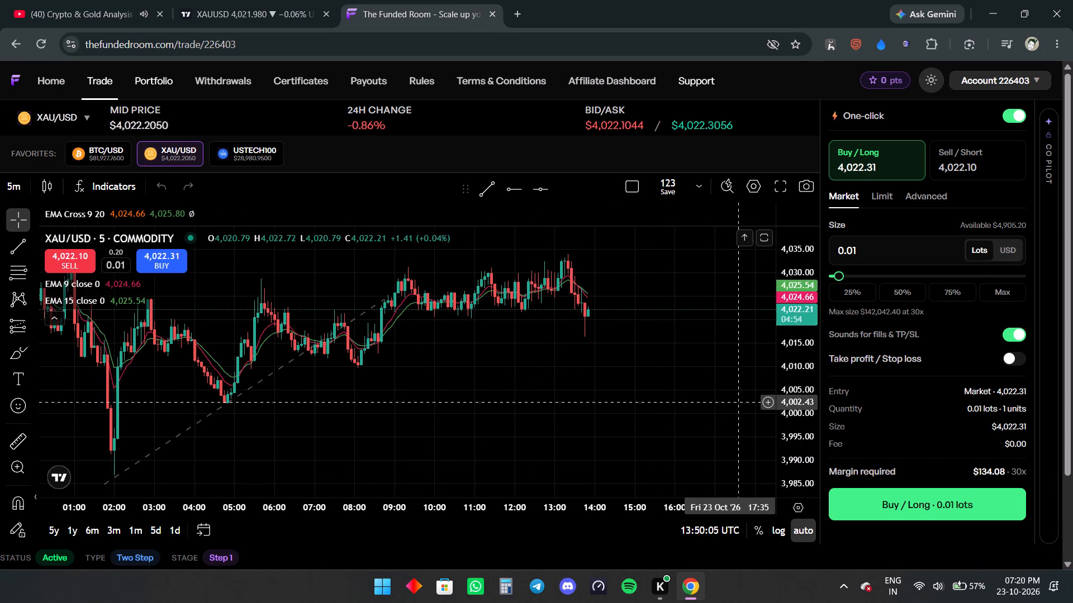
pyautogui.moveTo(806, 404); pyautogui.dragTo(803, 371)
pyautogui.moveTo(729, 355); pyautogui.dragTo(734, 383)
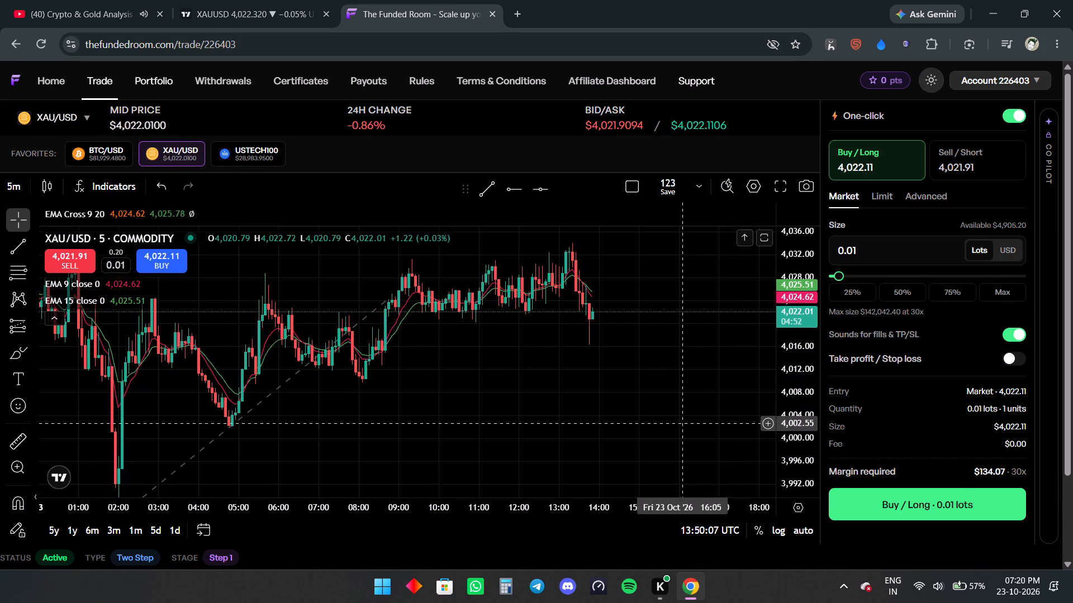
pyautogui.click(21, 242)
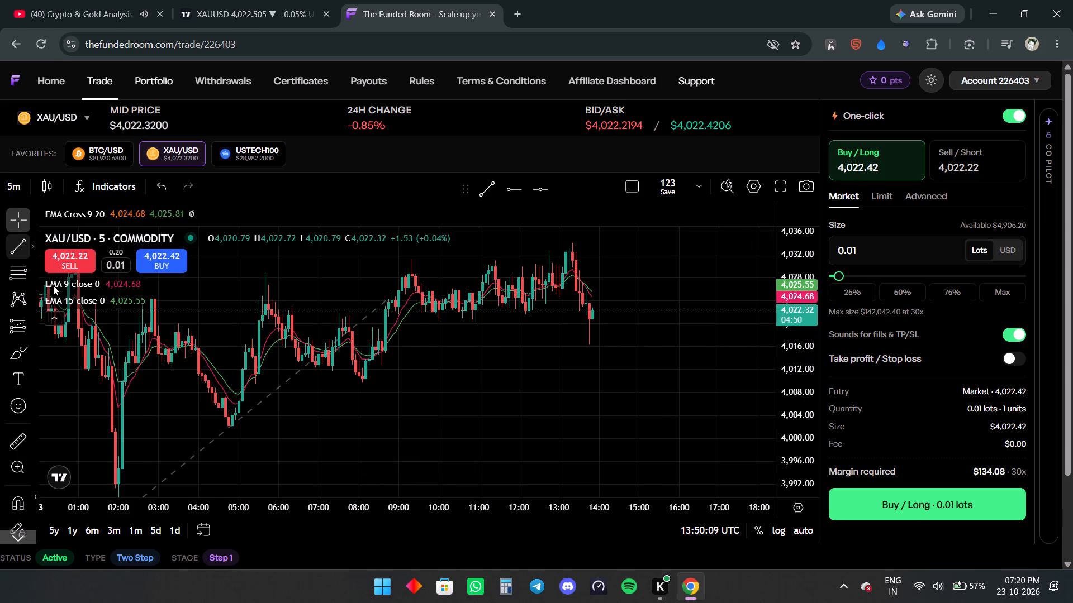
pyautogui.click(223, 433)
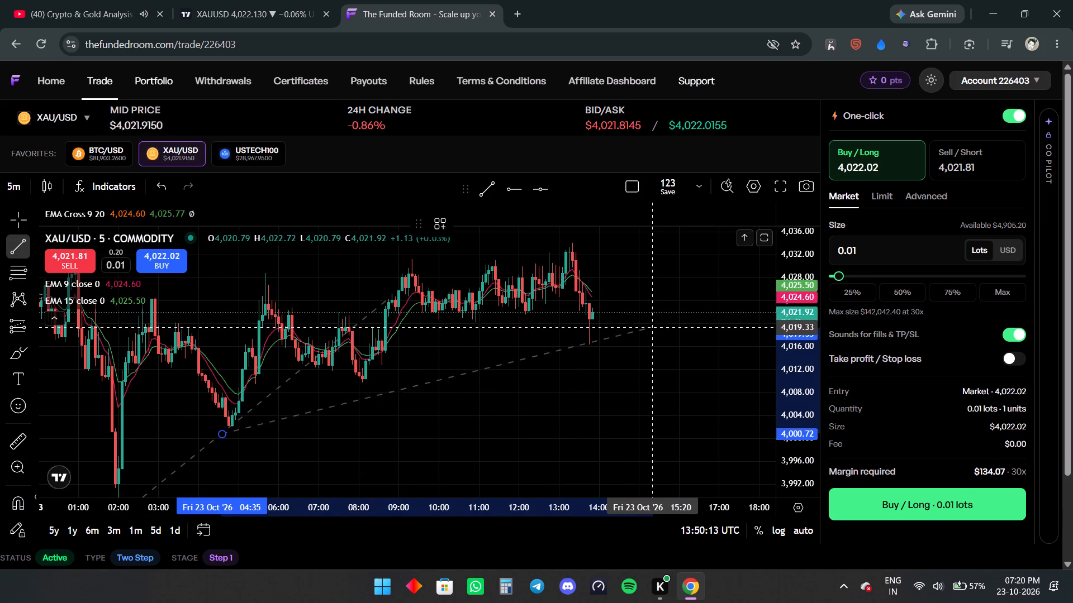
pyautogui.click(650, 301)
pyautogui.click(639, 356)
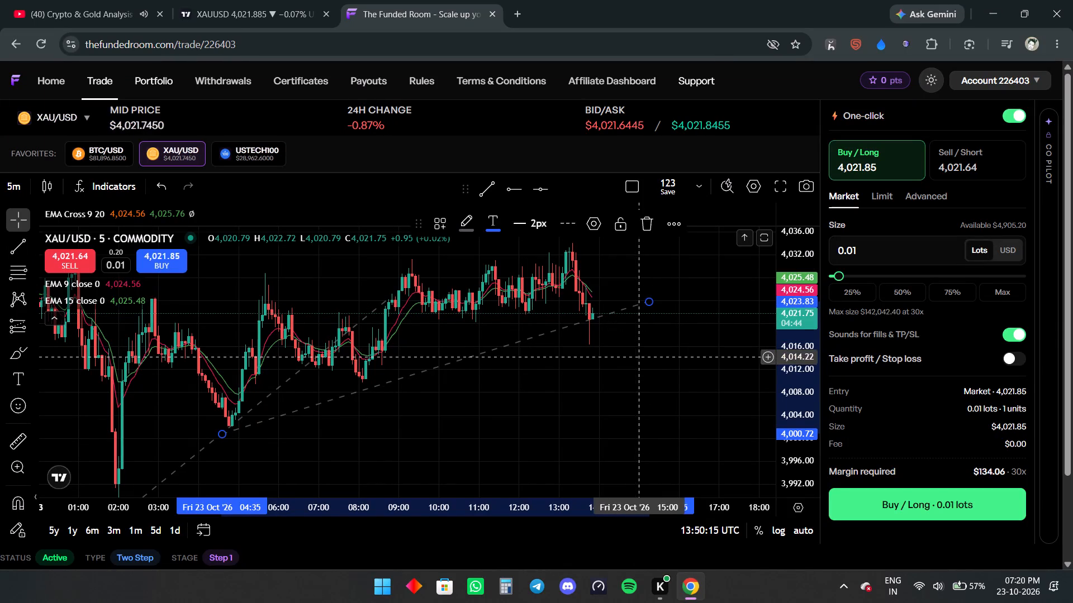
pyautogui.click(656, 300)
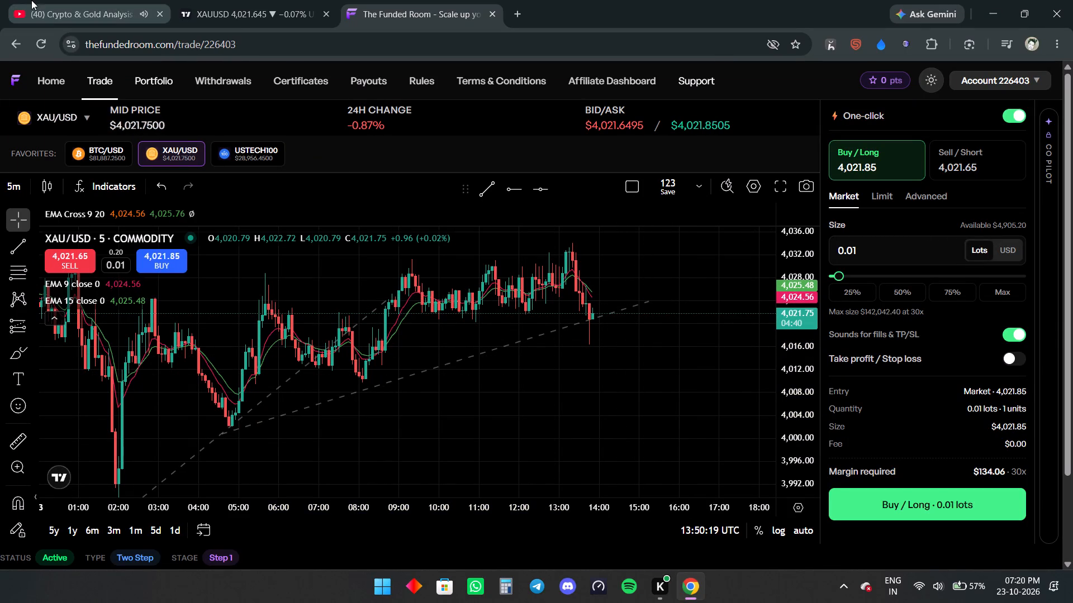
# Switch to TradingView and examine the XAUUSD chart around its trend lines, followed by the BTCUSD chart from the watchlist.
pyautogui.click(281, 0)
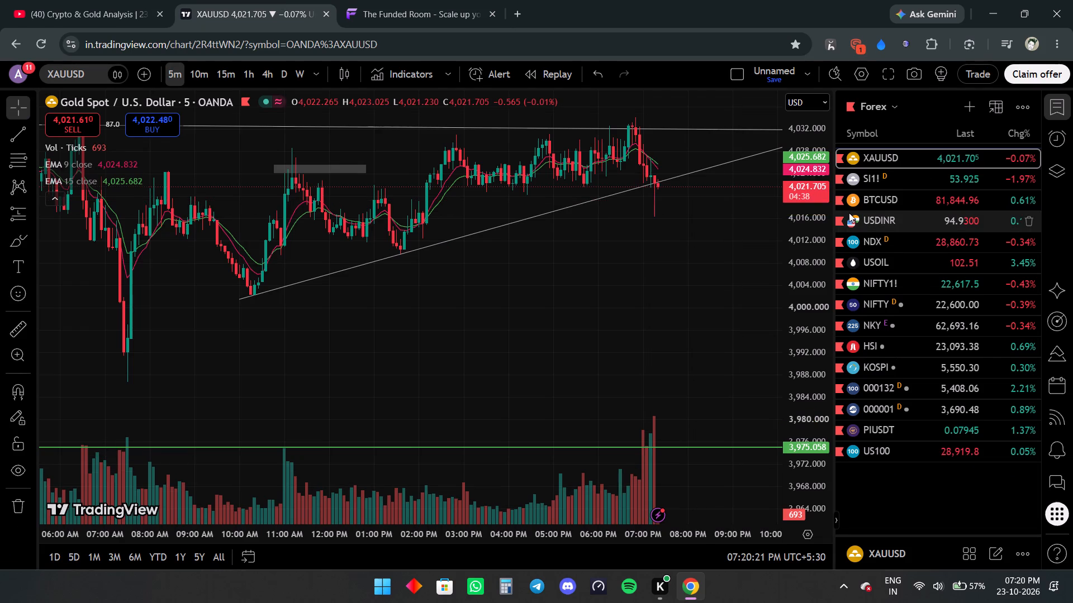
pyautogui.moveTo(712, 296); pyautogui.dragTo(613, 382)
pyautogui.scroll(-5, 607, 387)
pyautogui.moveTo(817, 383); pyautogui.dragTo(813, 309)
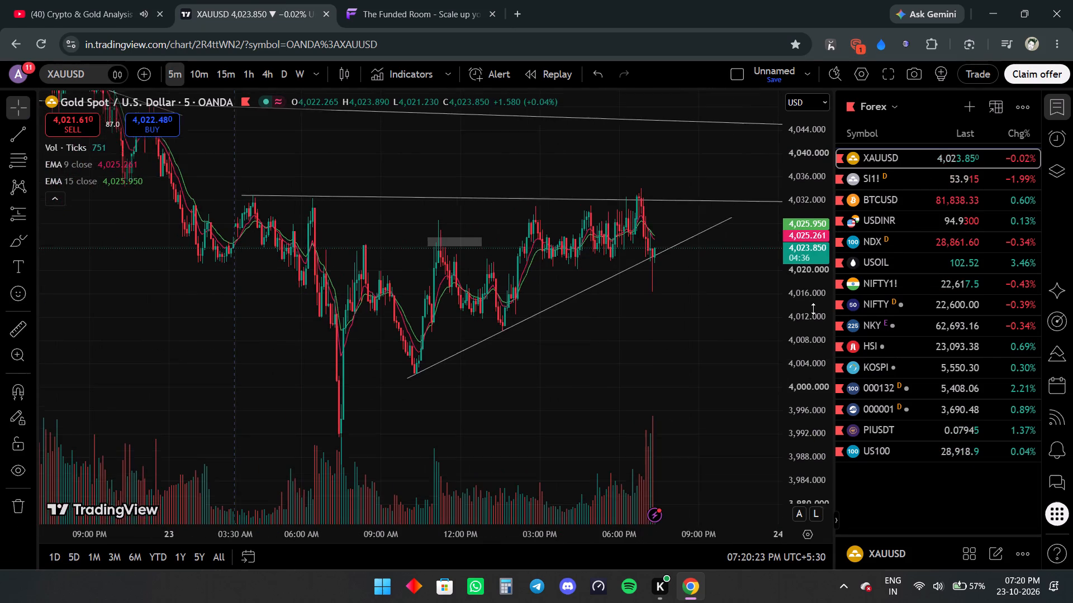
pyautogui.moveTo(813, 309); pyautogui.dragTo(804, 238)
pyautogui.scroll(5, 768, 327)
pyautogui.moveTo(701, 312); pyautogui.dragTo(683, 355)
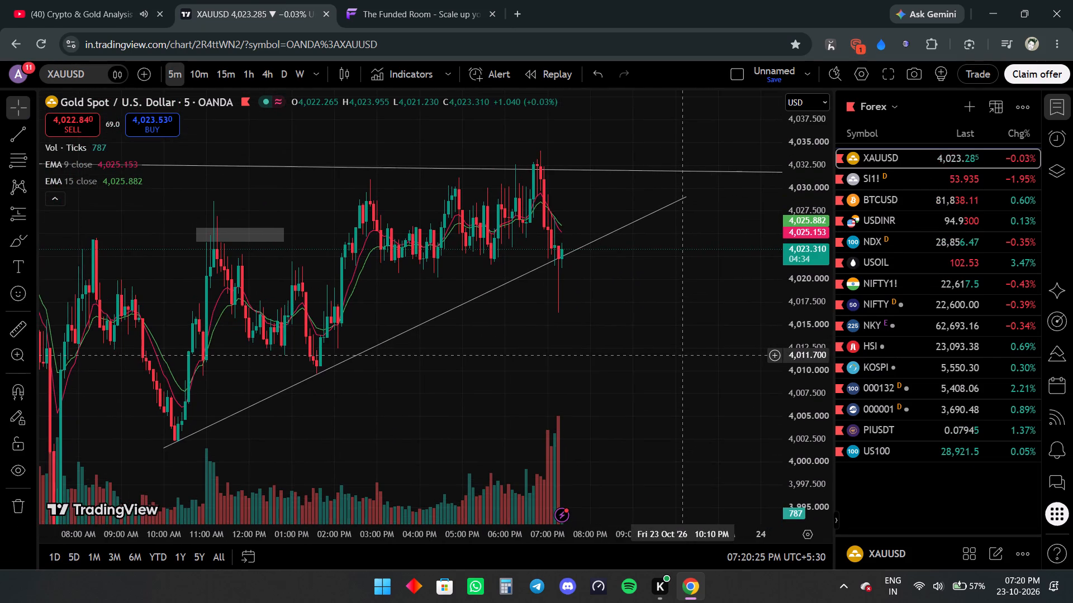
pyautogui.click(889, 195)
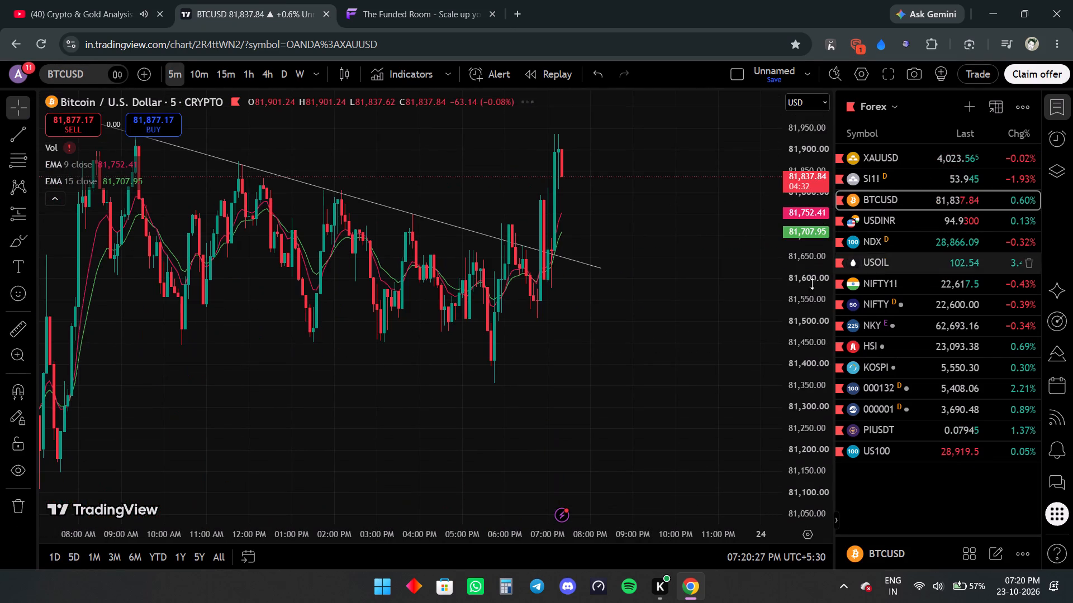
pyautogui.moveTo(620, 369); pyautogui.dragTo(744, 442)
pyautogui.scroll(2, 743, 443)
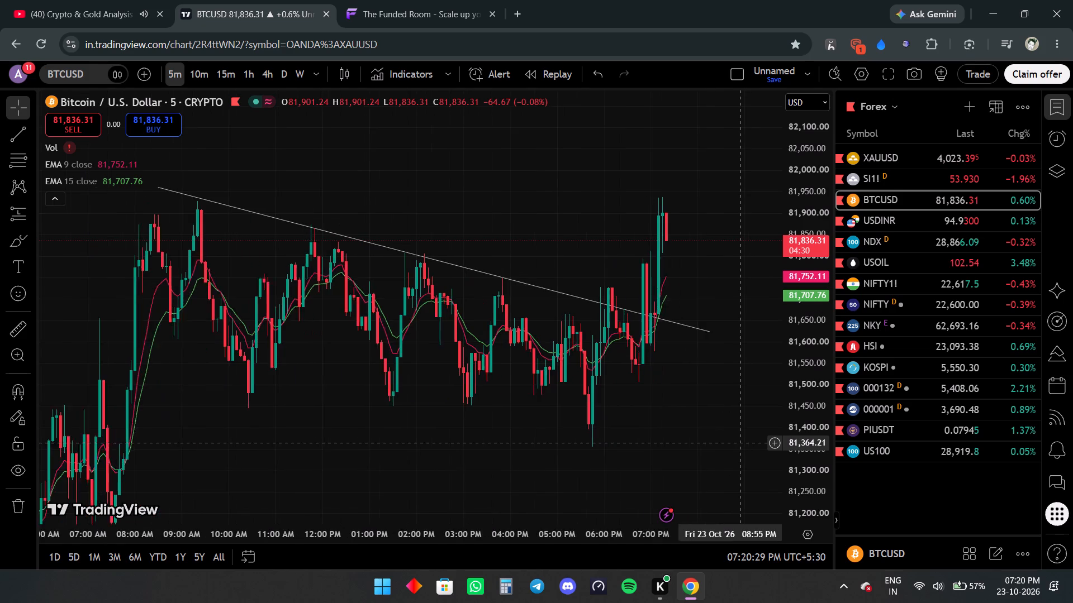
# Glance at the YouTube live stream and examine recent XAU/USD candles on The Funded Room.
pyautogui.click(132, 0)
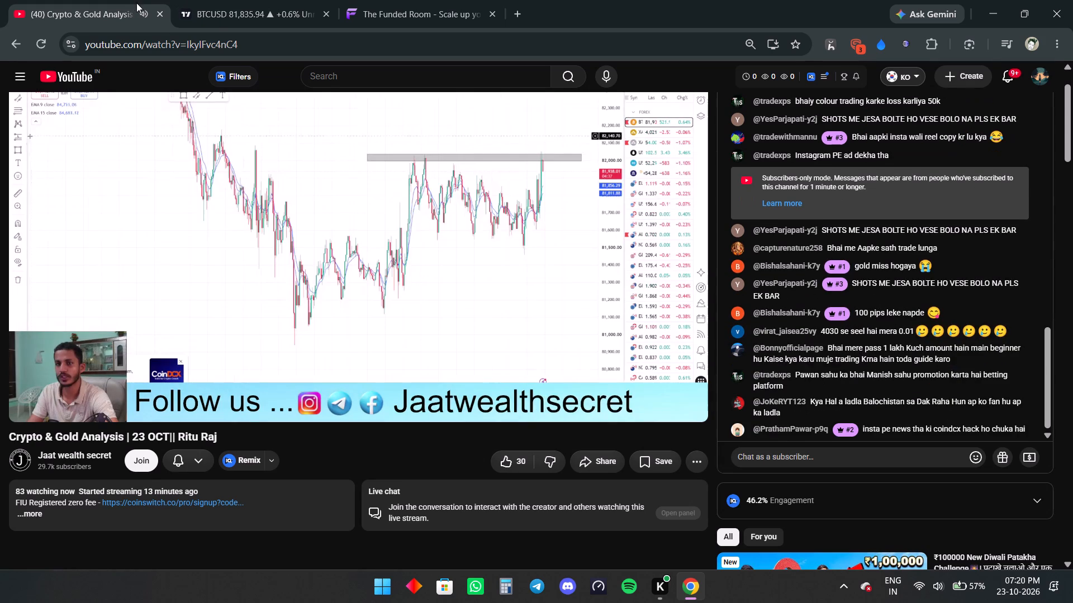
pyautogui.click(406, 0)
pyautogui.moveTo(542, 356); pyautogui.dragTo(557, 449)
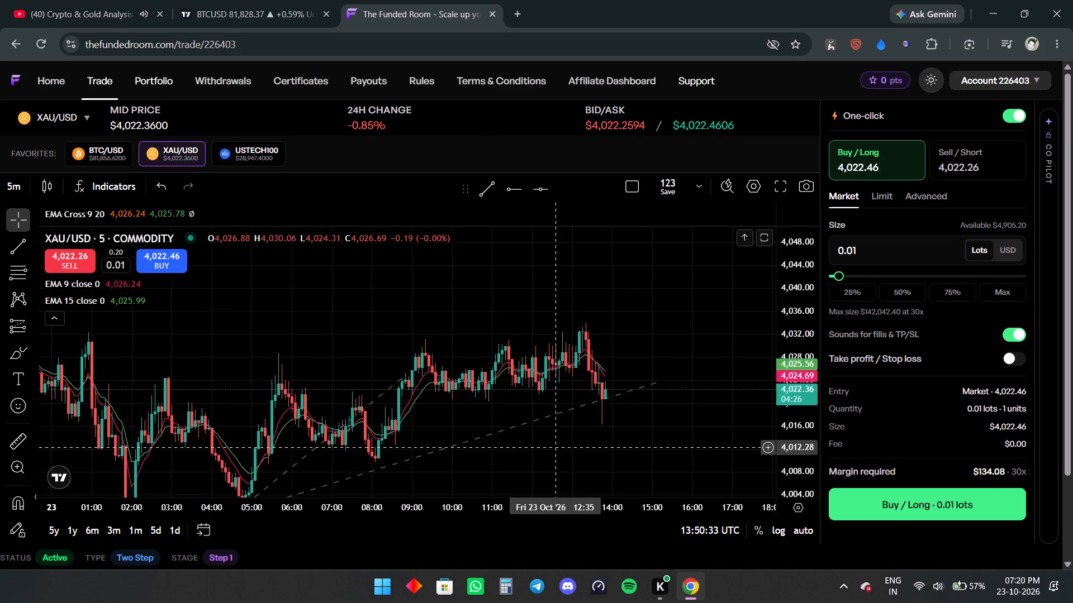
pyautogui.moveTo(557, 449); pyautogui.dragTo(557, 453)
pyautogui.scroll(4, 557, 453)
pyautogui.scroll(-5, 557, 453)
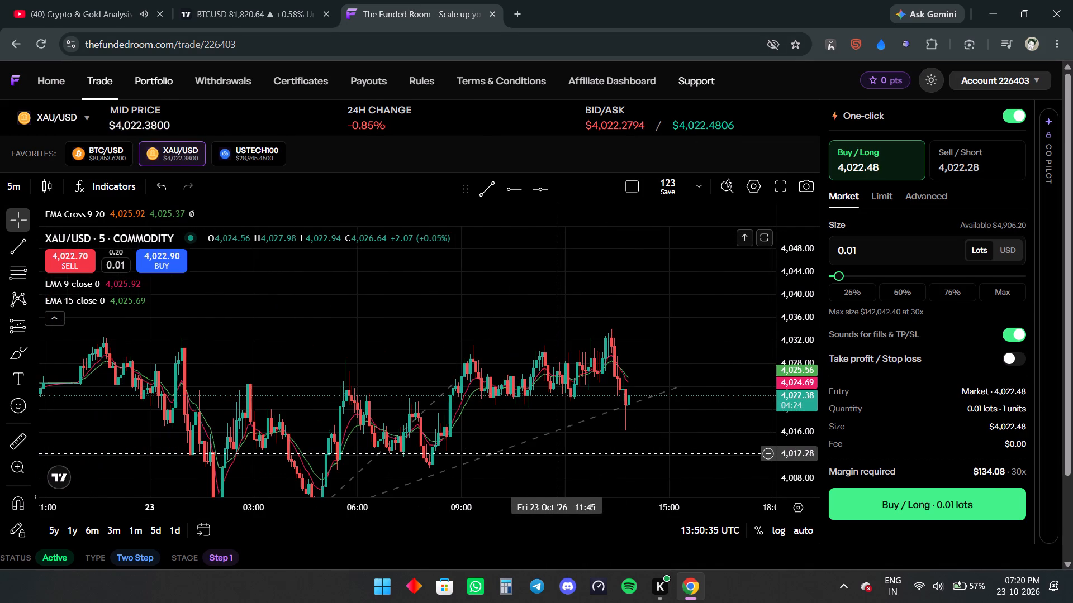
# Return to TradingView's BTCUSD chart and add a horizontal line at 81,928.88 along the recent highs.
pyautogui.click(258, 0)
pyautogui.moveTo(624, 330); pyautogui.dragTo(629, 343)
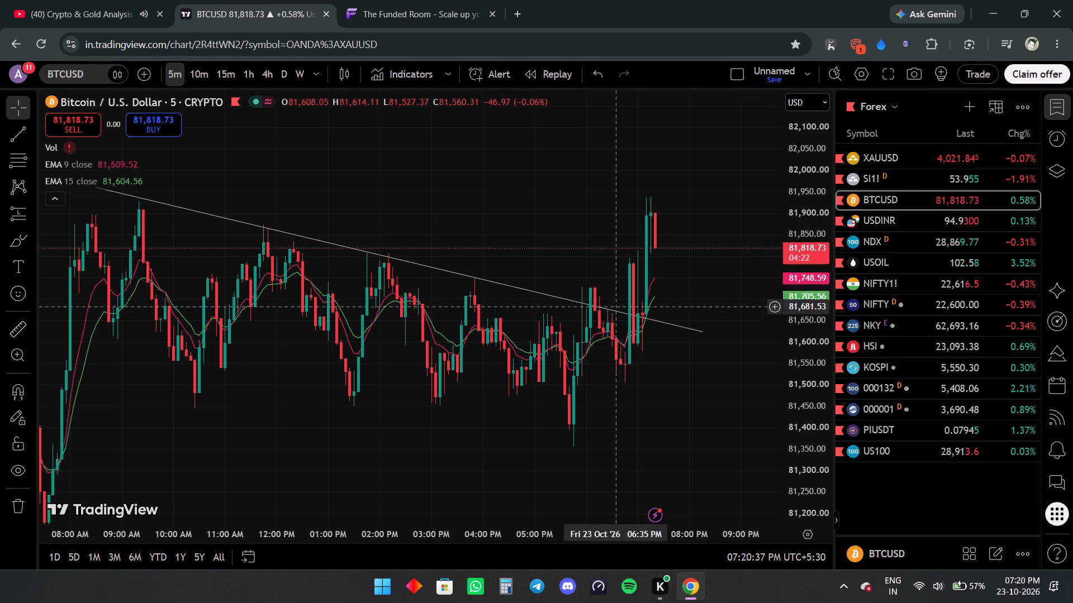
pyautogui.moveTo(629, 343); pyautogui.dragTo(650, 438)
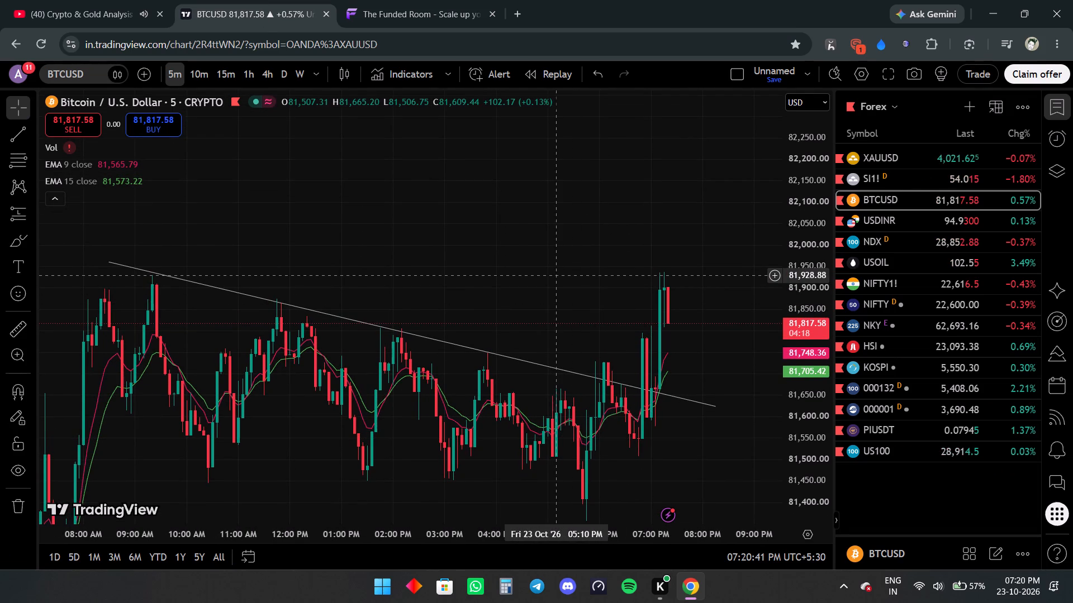
pyautogui.click(556, 275)
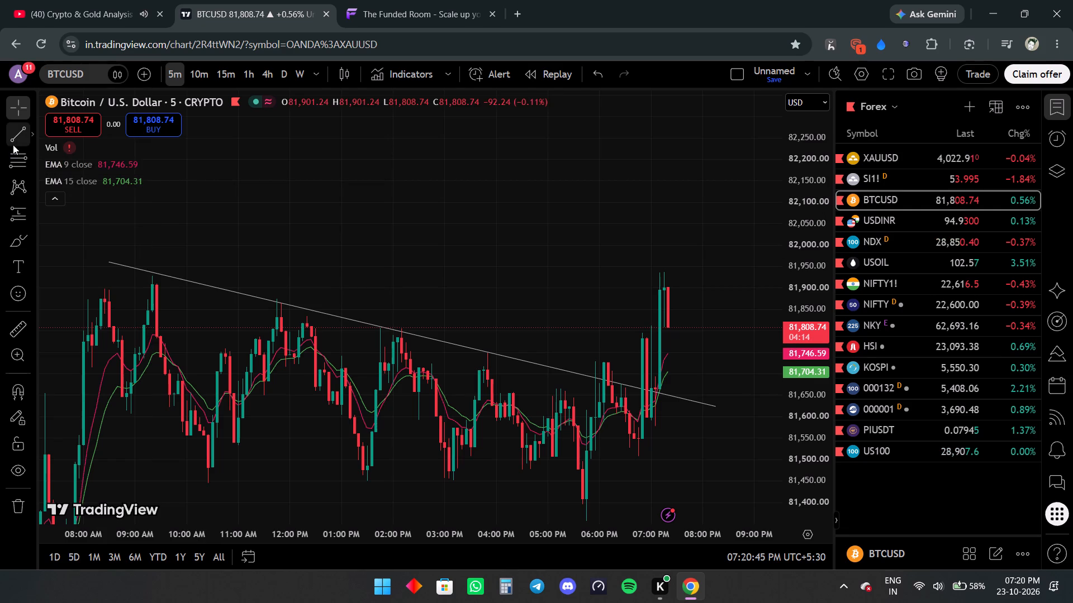
pyautogui.click(29, 135)
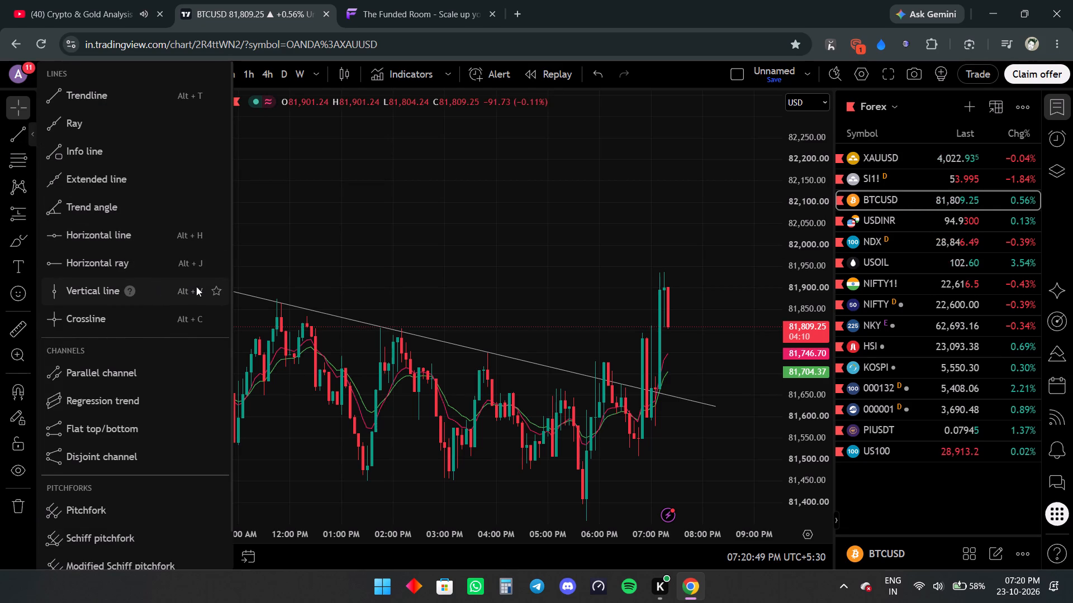
pyautogui.click(393, 261)
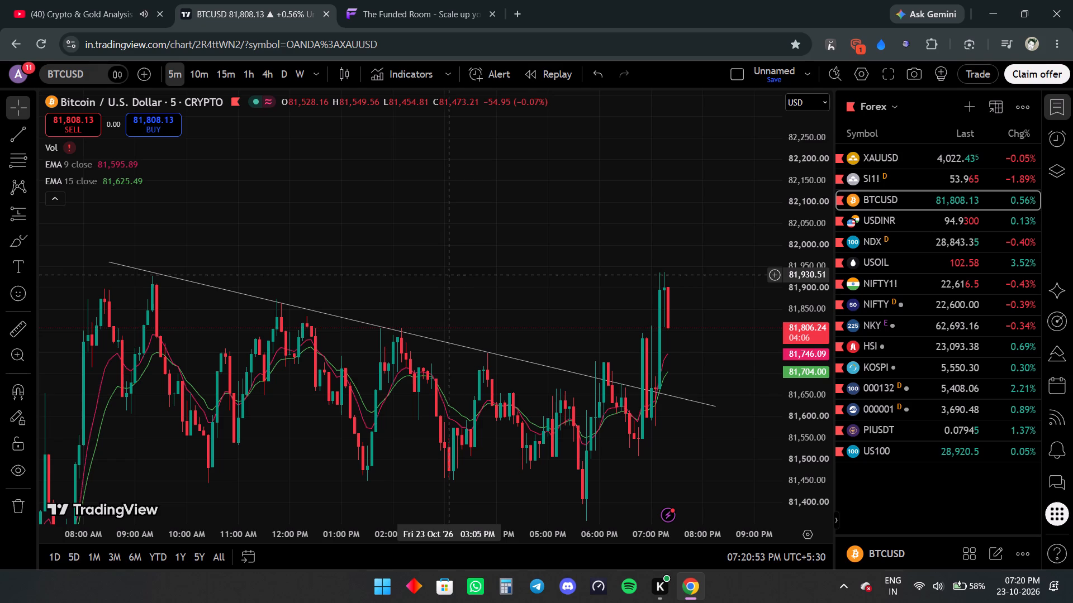
pyautogui.hotkey('alt', 'h')
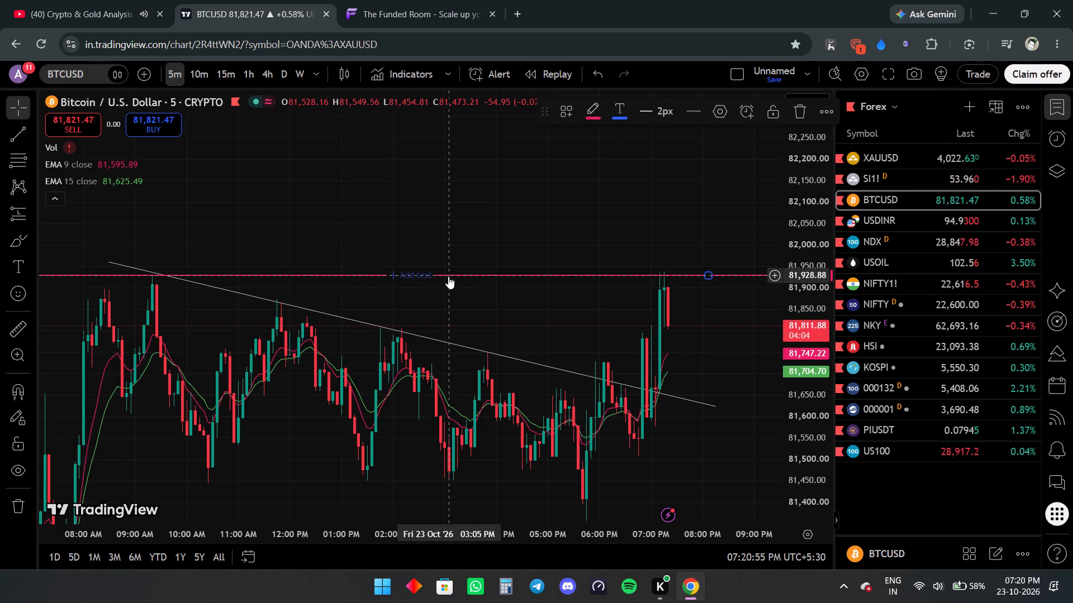
pyautogui.click(453, 288)
pyautogui.click(618, 456)
# Examine BTCUSD price action around the horizontal line and the descending trend line.
pyautogui.moveTo(672, 478); pyautogui.dragTo(620, 409)
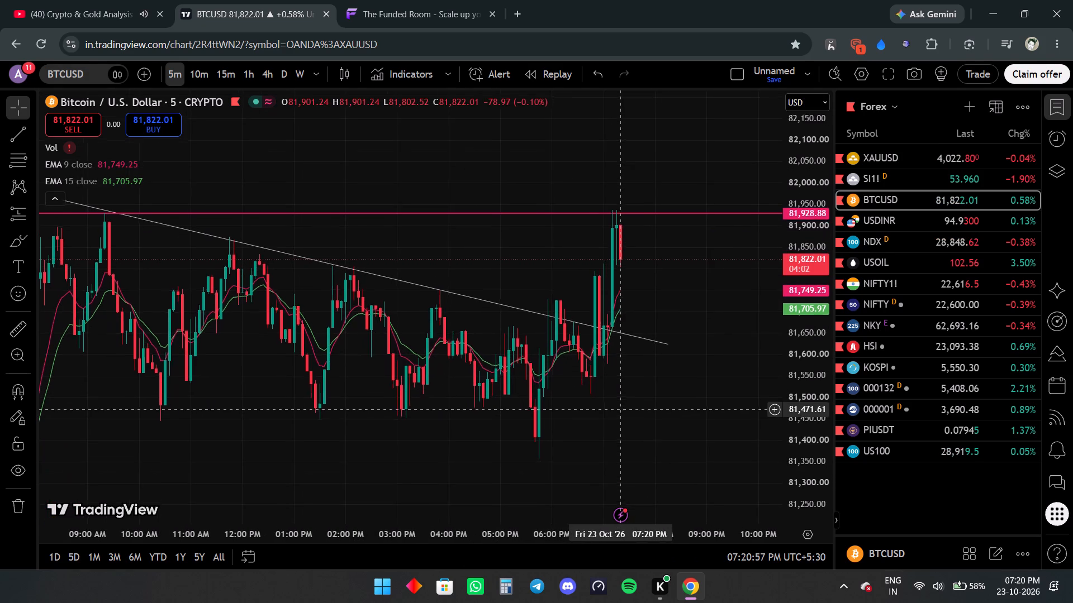
pyautogui.moveTo(620, 409); pyautogui.dragTo(620, 408)
pyautogui.scroll(-2, 645, 422)
pyautogui.scroll(1, 645, 422)
pyautogui.moveTo(648, 437); pyautogui.dragTo(648, 435)
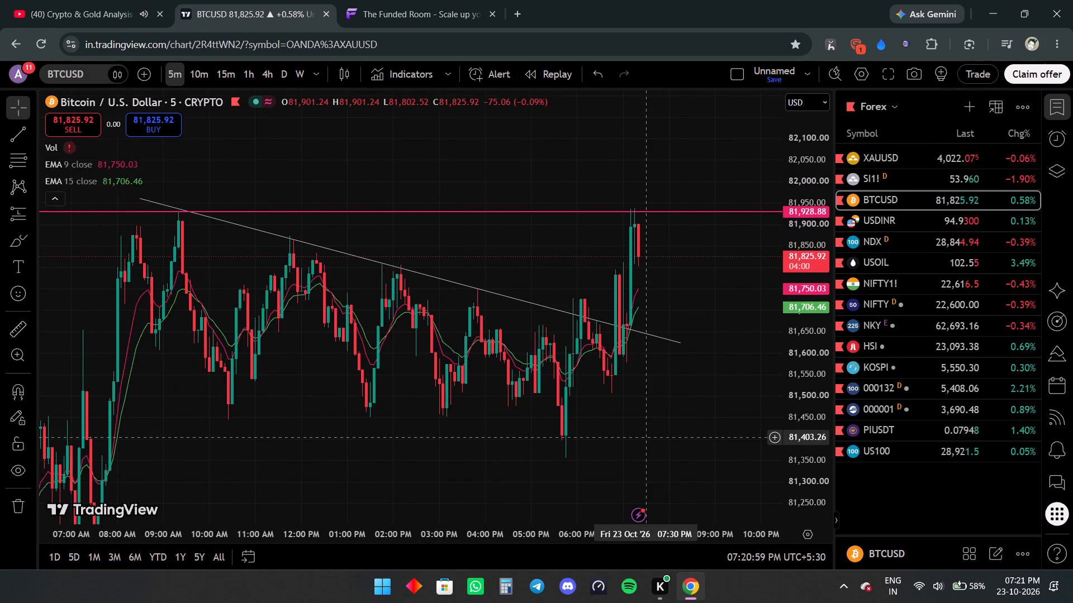
pyautogui.moveTo(648, 435); pyautogui.dragTo(653, 425)
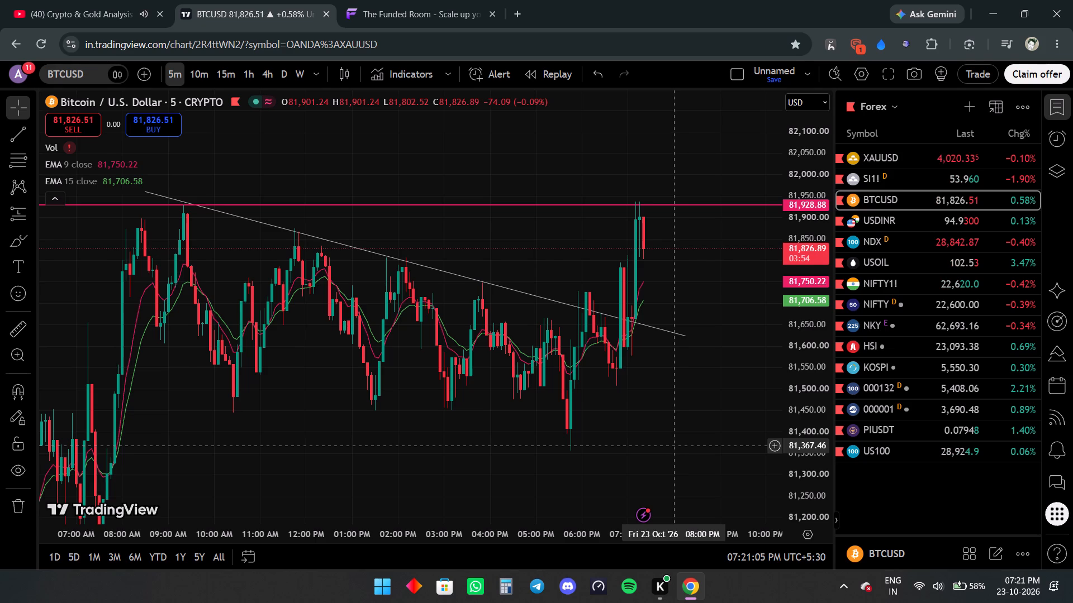
pyautogui.scroll(1, 674, 446)
pyautogui.moveTo(570, 447); pyautogui.dragTo(623, 446)
# Check the YouTube live stream's gold analysis and inspect XAU/USD against the trend line on The Funded Room.
pyautogui.click(85, 0)
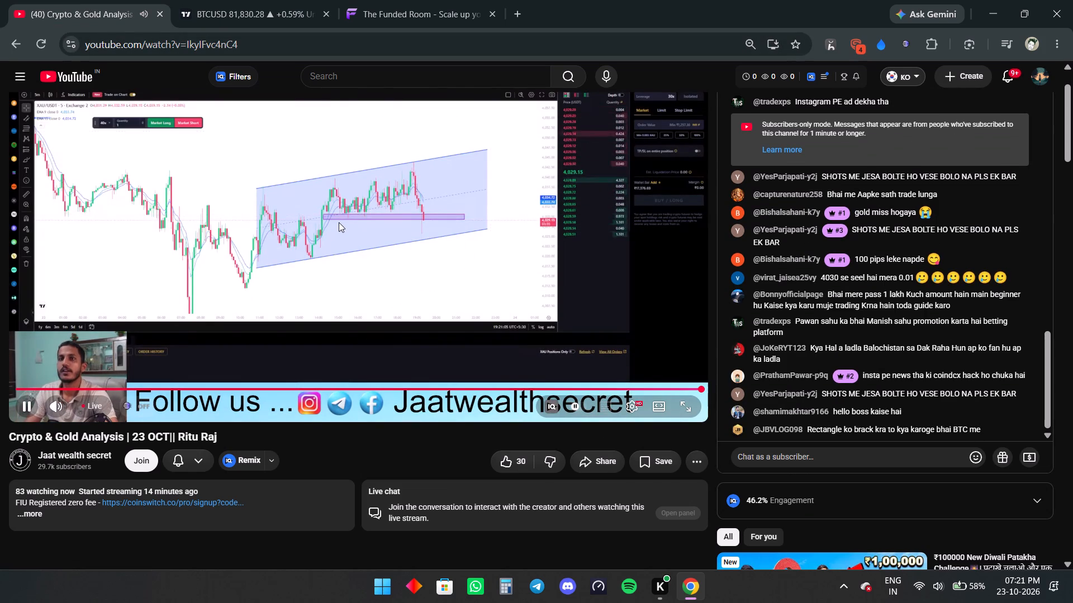
pyautogui.click(437, 0)
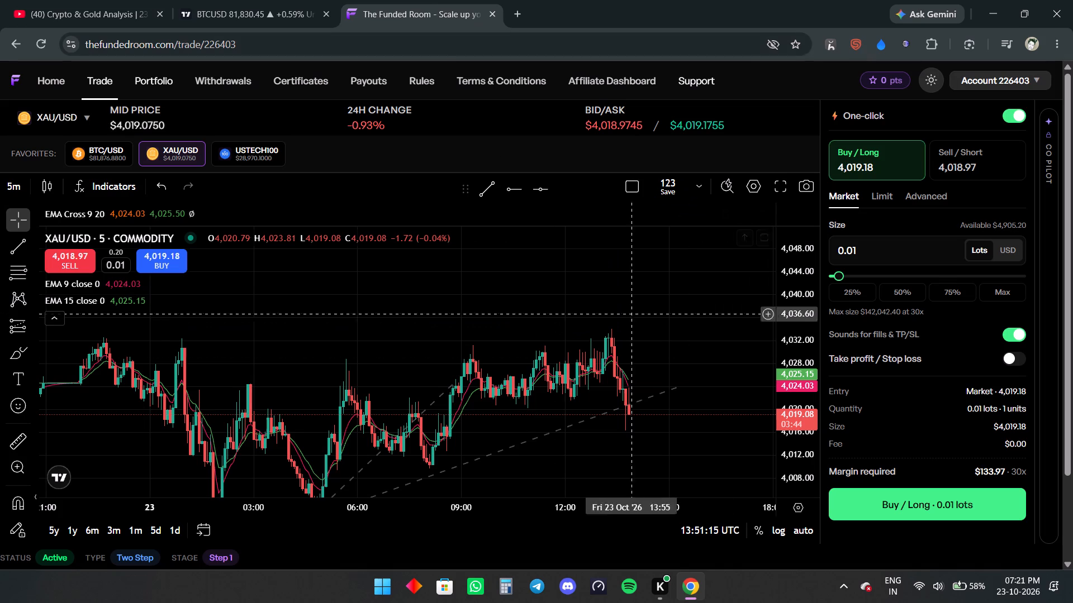
pyautogui.moveTo(708, 452); pyautogui.dragTo(651, 399)
pyautogui.moveTo(782, 422); pyautogui.dragTo(791, 405)
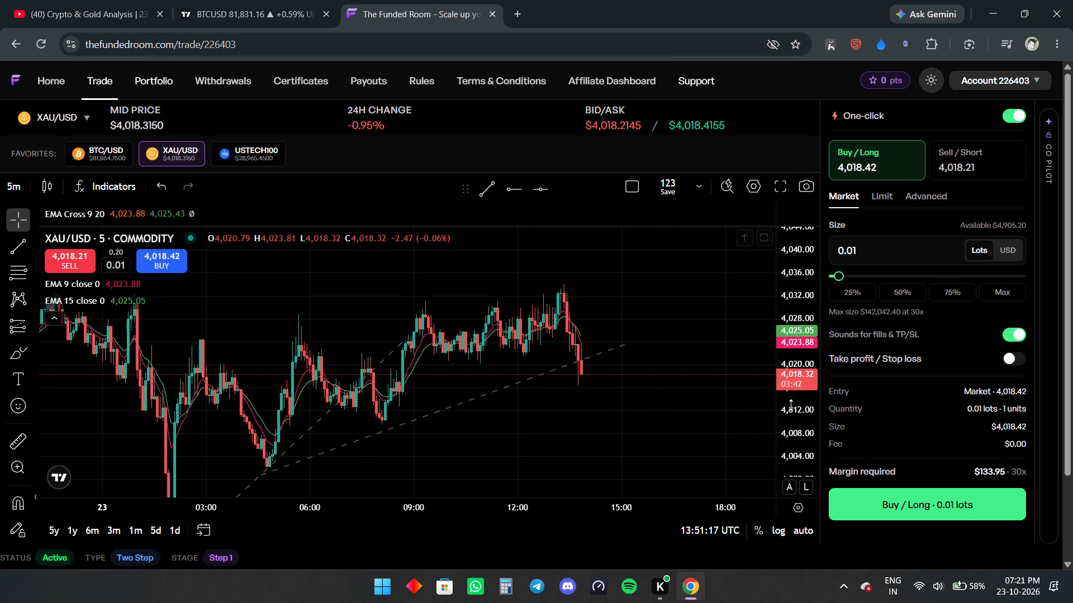
pyautogui.moveTo(791, 405); pyautogui.dragTo(798, 405)
pyautogui.moveTo(689, 433); pyautogui.dragTo(700, 327)
pyautogui.moveTo(709, 336); pyautogui.dragTo(713, 399)
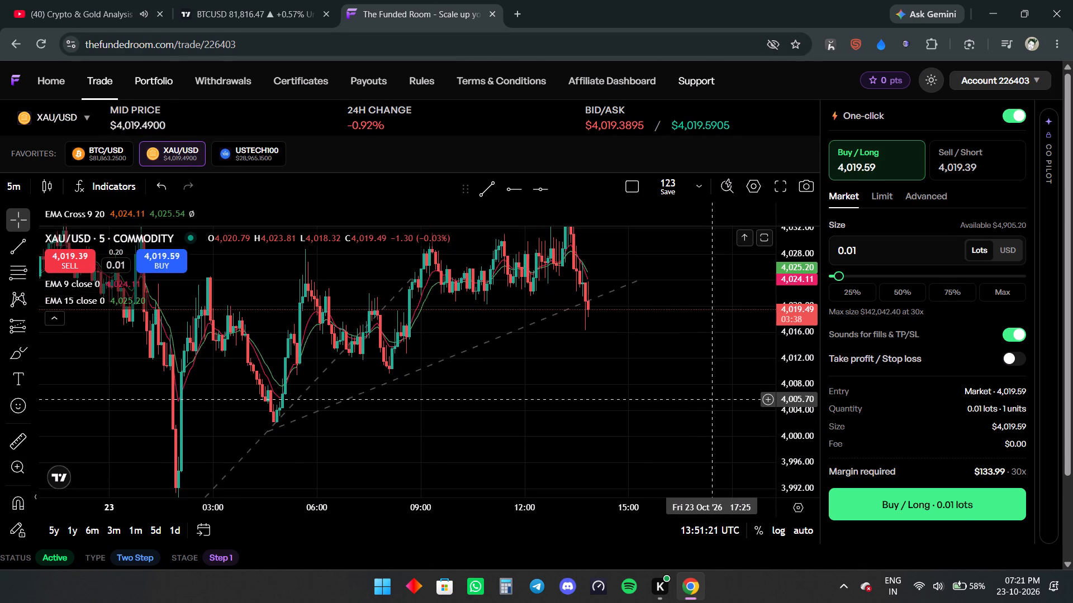
# Reopen XAUUSD on TradingView and compare price at the rising trend line with the YouTube live stream's chart.
pyautogui.click(213, 0)
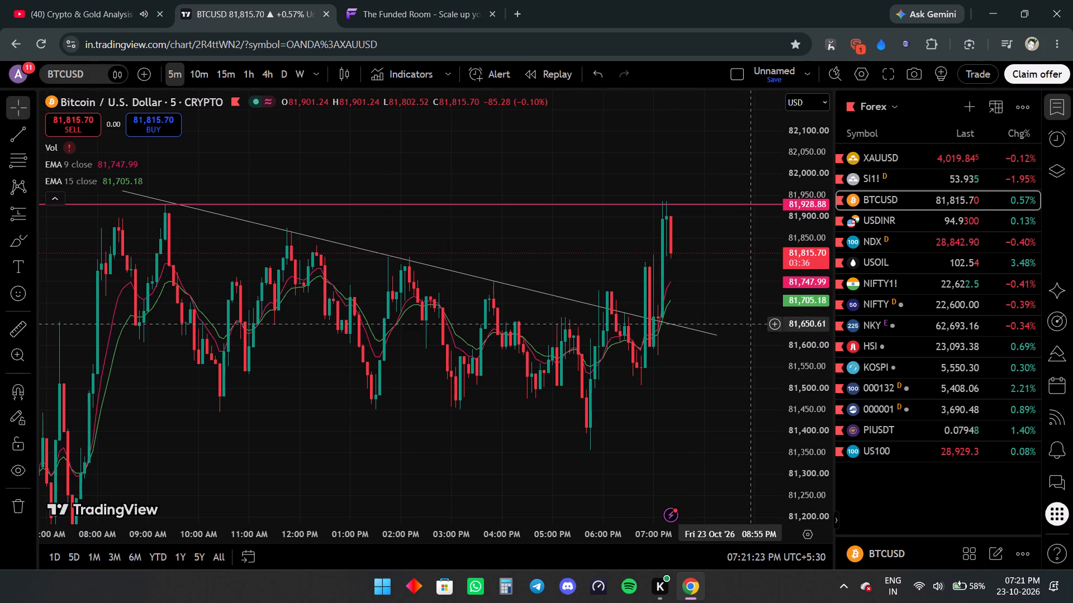
pyautogui.click(869, 159)
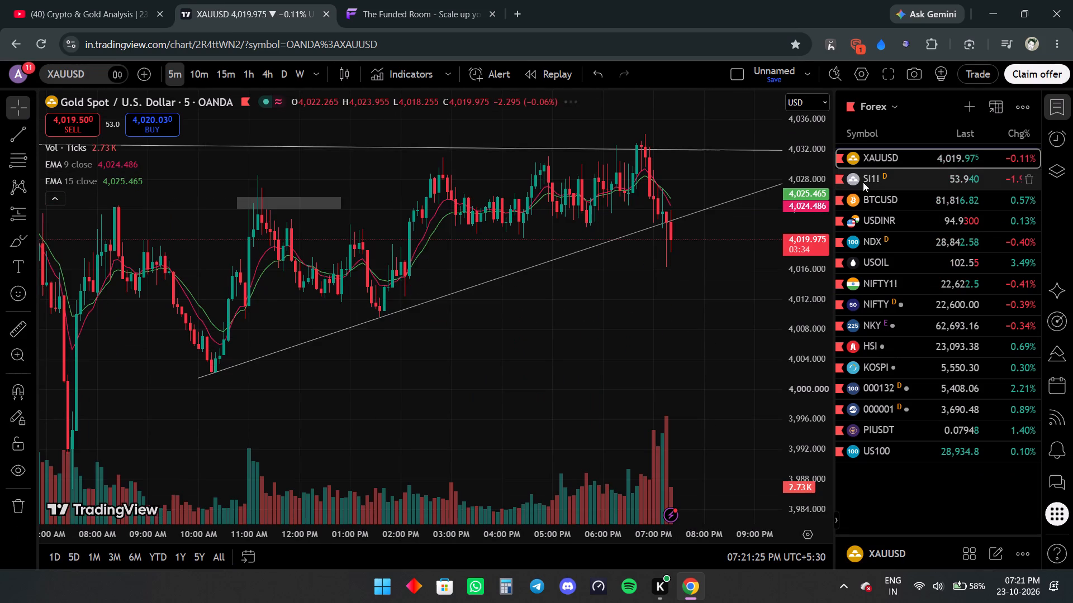
pyautogui.moveTo(667, 334); pyautogui.dragTo(661, 376)
pyautogui.scroll(3, 661, 376)
pyautogui.scroll(-4, 661, 376)
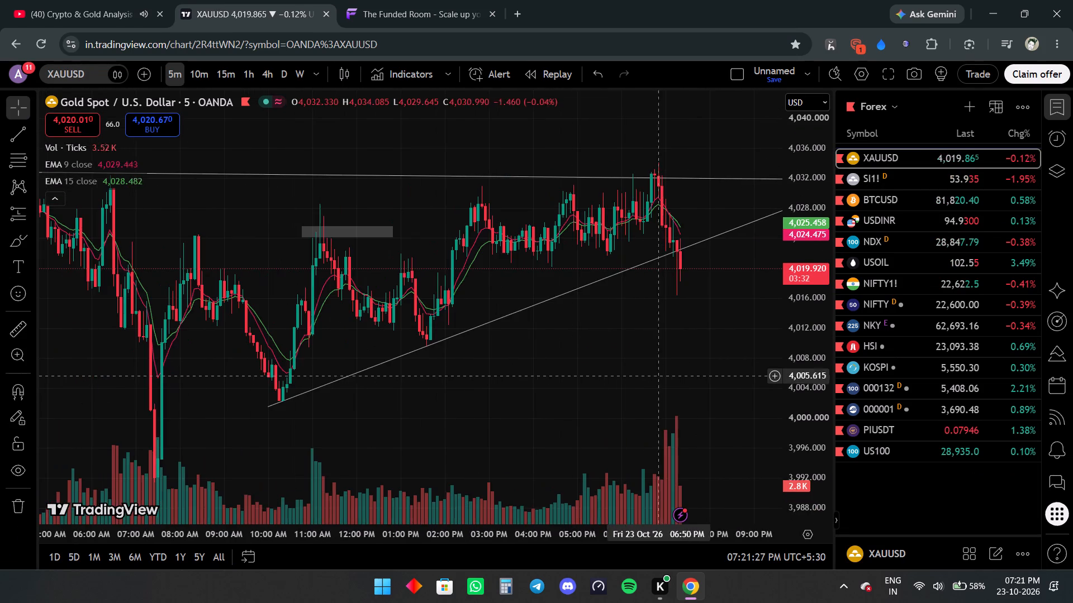
pyautogui.click(101, 0)
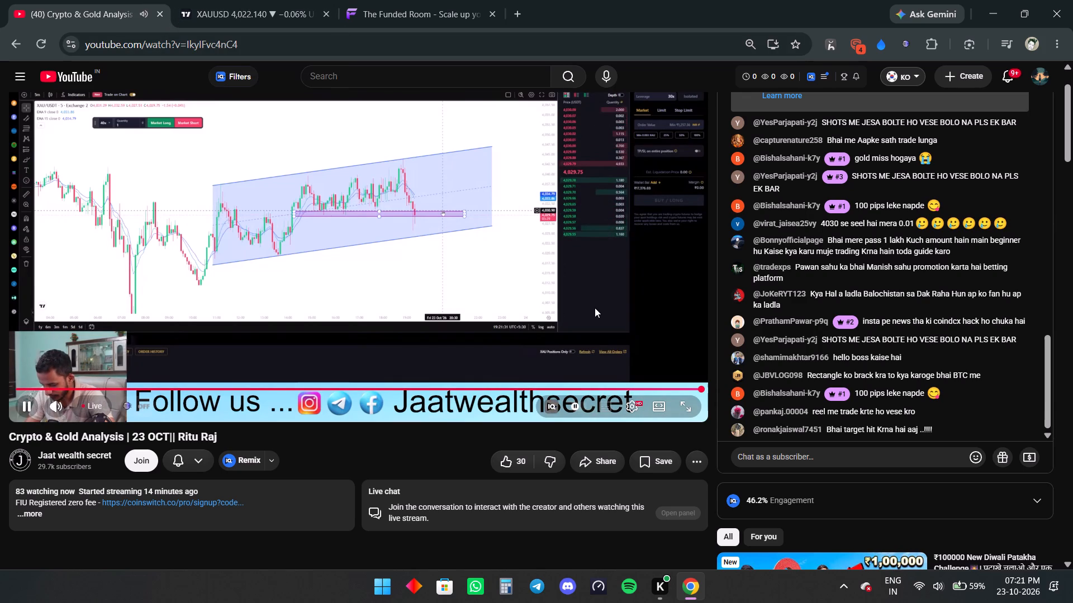
pyautogui.click(291, 0)
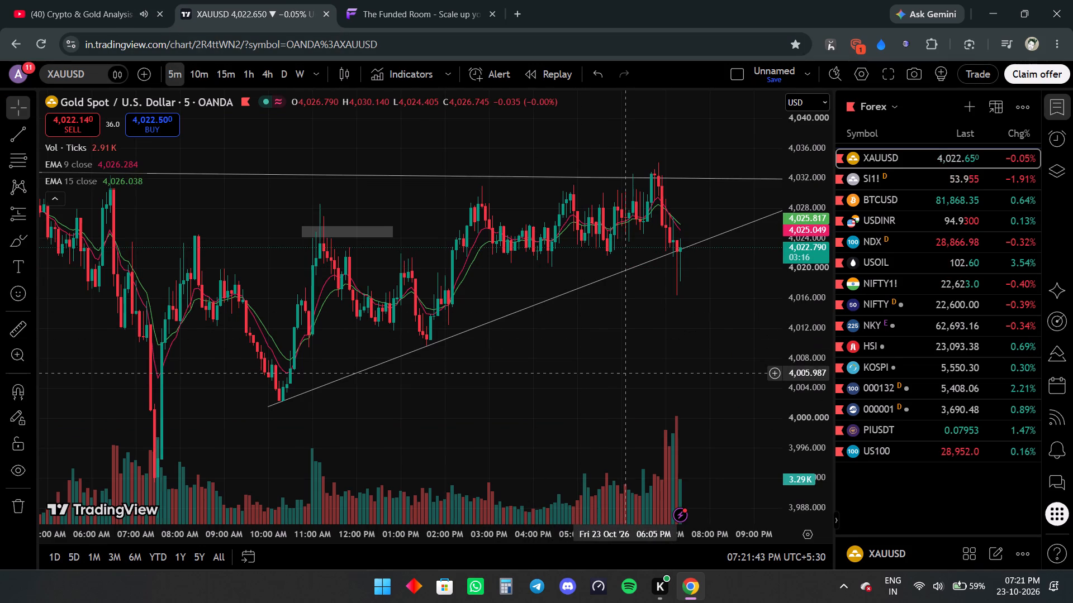
pyautogui.click(114, 0)
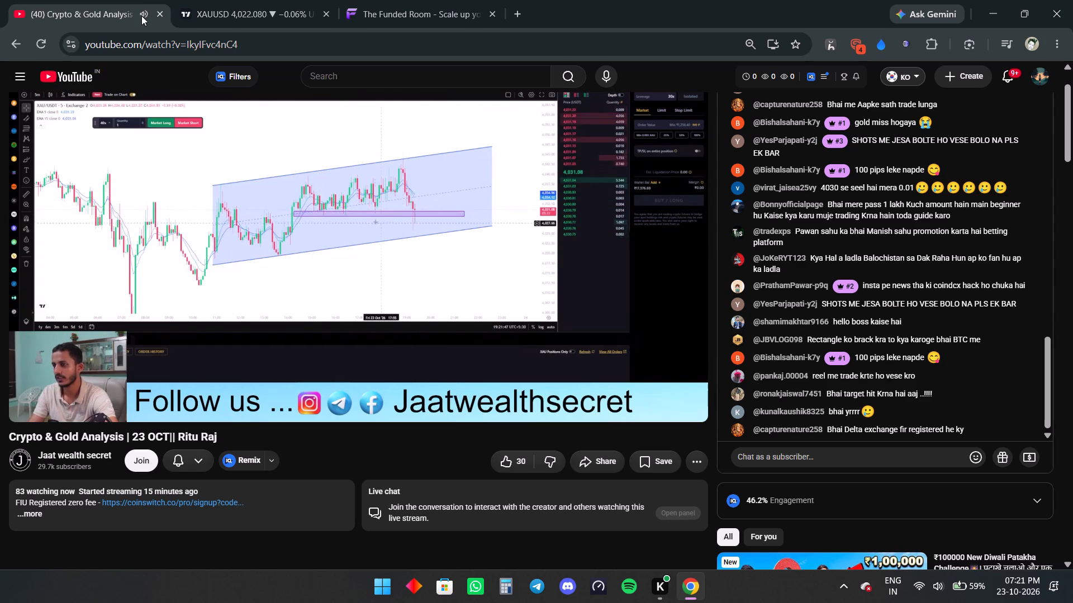
pyautogui.click(210, 0)
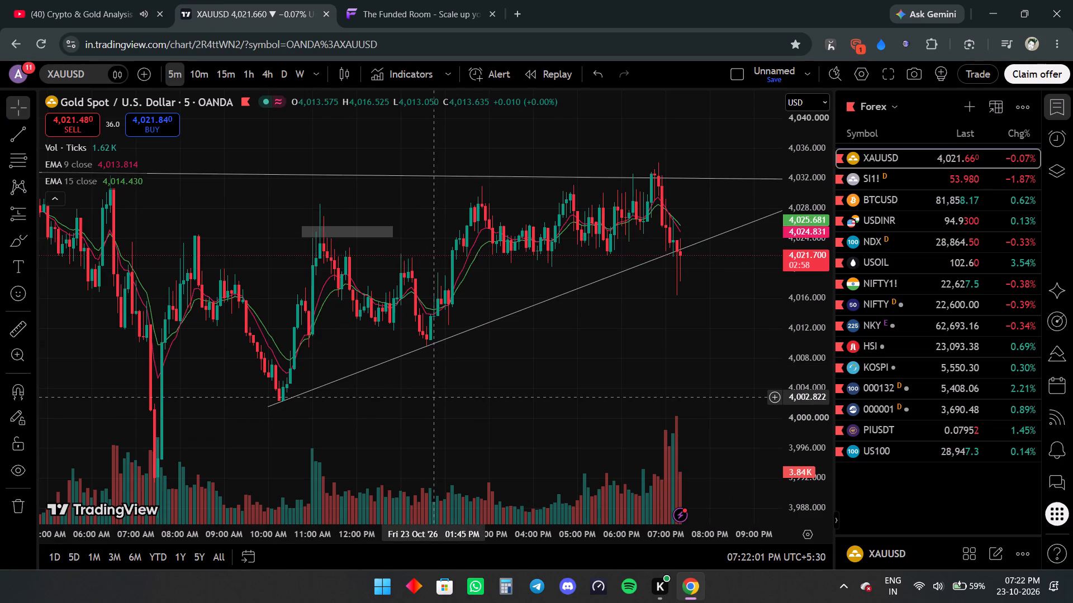
# Delete the rising trend line from the XAUUSD chart.
pyautogui.moveTo(536, 384); pyautogui.dragTo(459, 397)
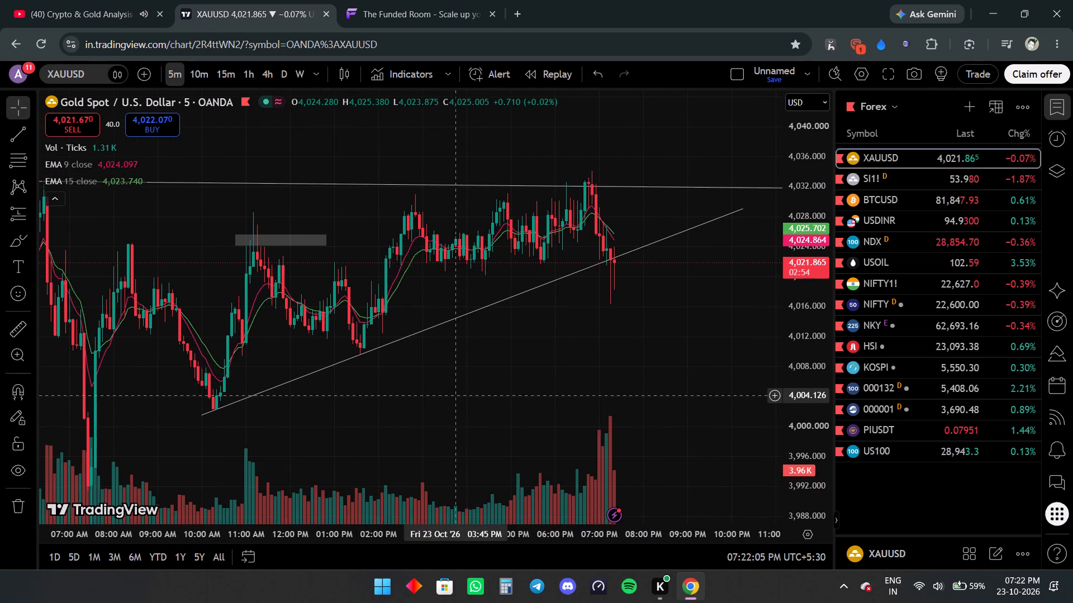
pyautogui.click(723, 220)
pyautogui.click(729, 213)
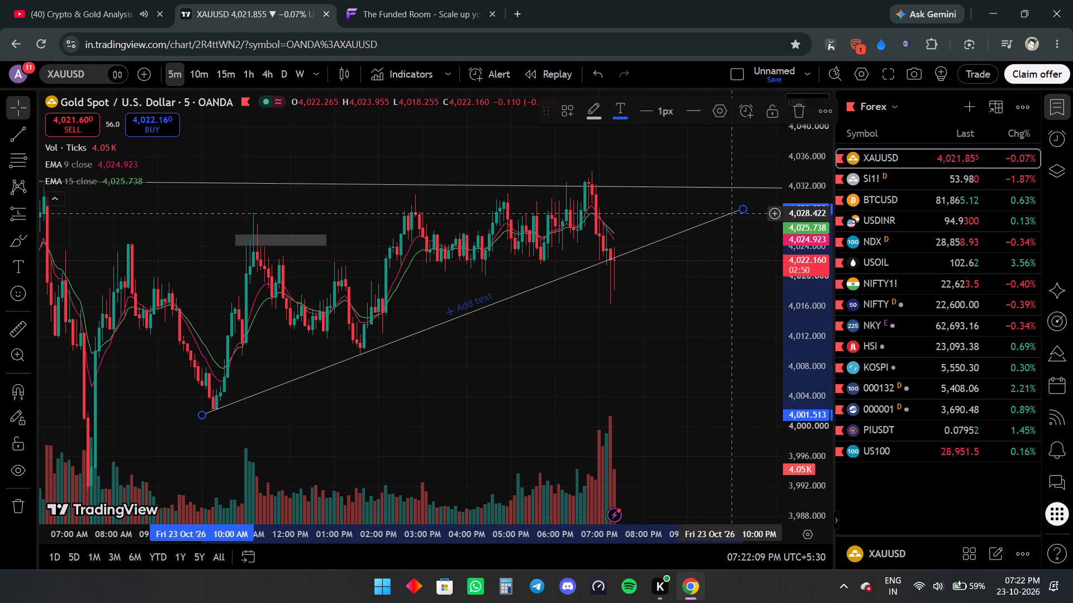
pyautogui.click(791, 119)
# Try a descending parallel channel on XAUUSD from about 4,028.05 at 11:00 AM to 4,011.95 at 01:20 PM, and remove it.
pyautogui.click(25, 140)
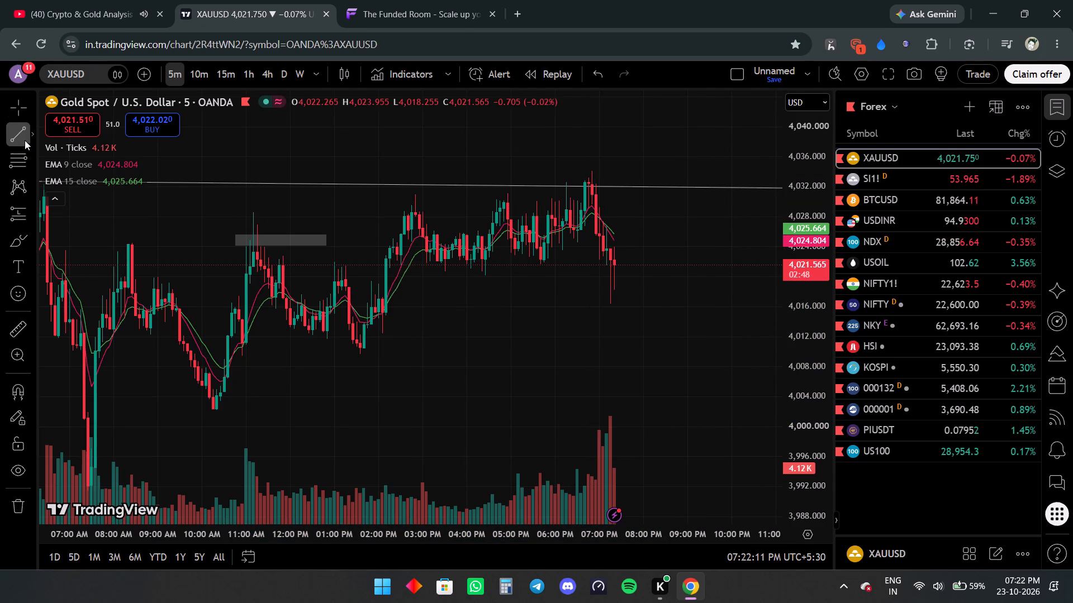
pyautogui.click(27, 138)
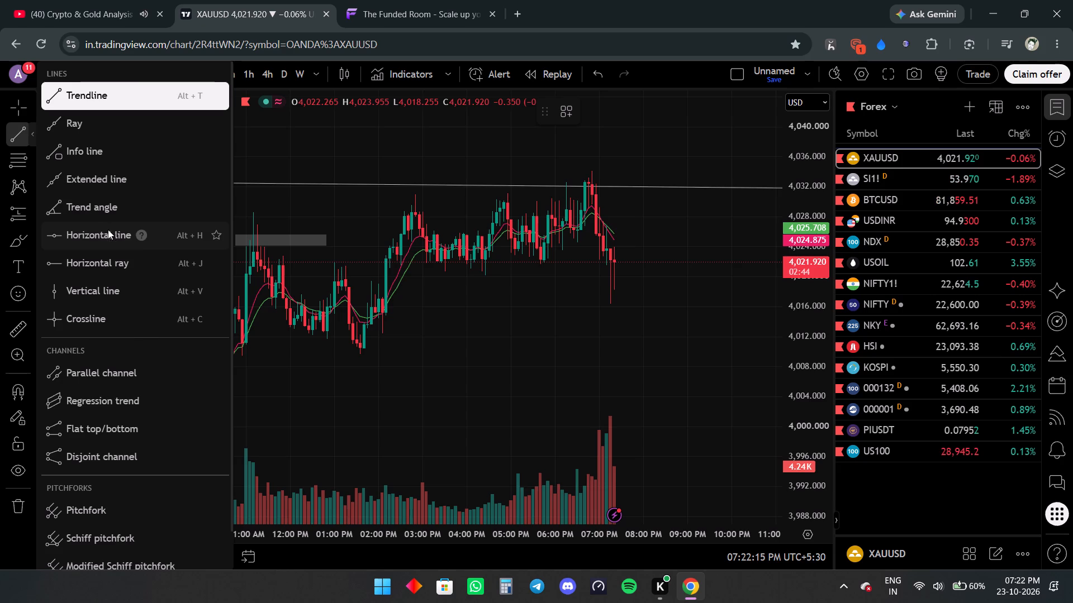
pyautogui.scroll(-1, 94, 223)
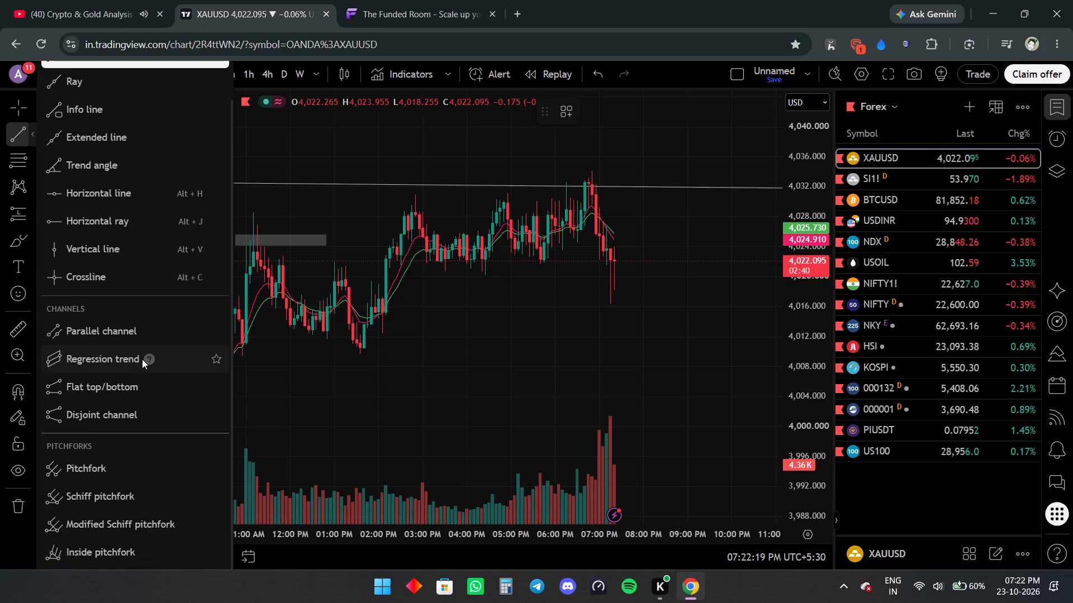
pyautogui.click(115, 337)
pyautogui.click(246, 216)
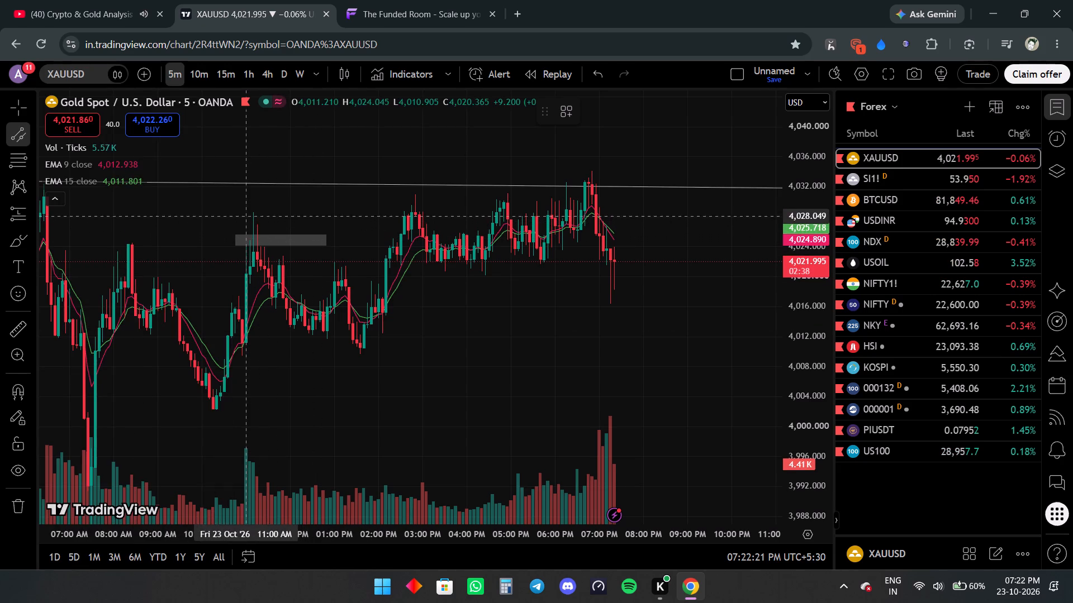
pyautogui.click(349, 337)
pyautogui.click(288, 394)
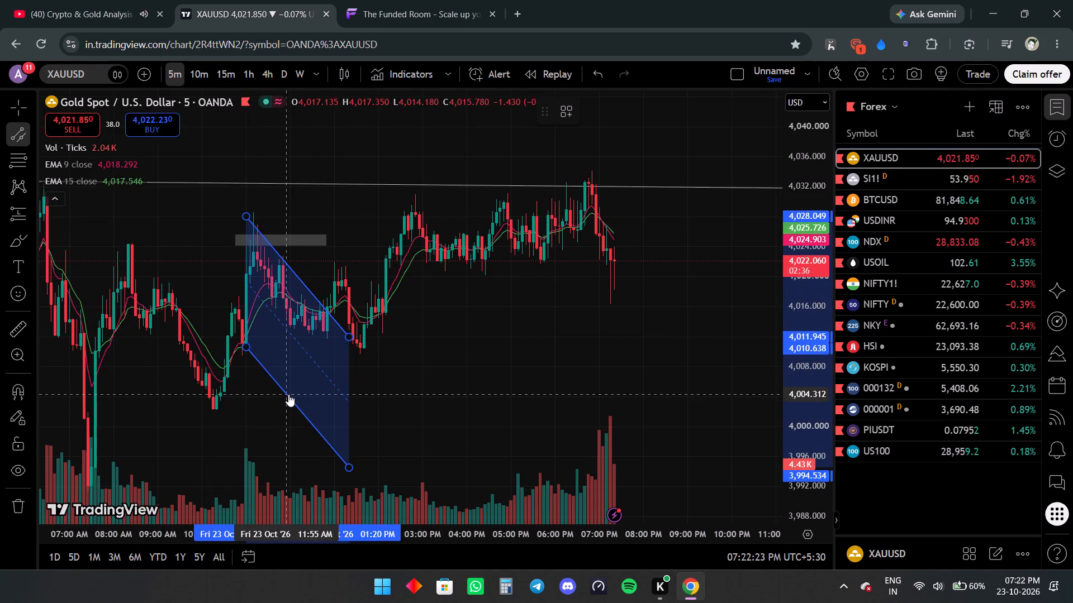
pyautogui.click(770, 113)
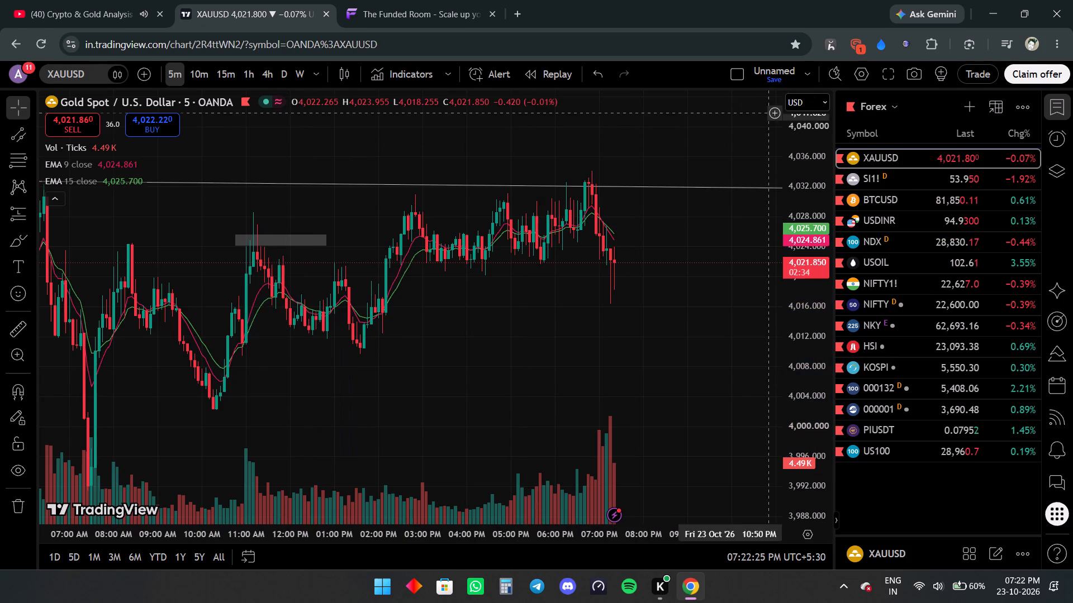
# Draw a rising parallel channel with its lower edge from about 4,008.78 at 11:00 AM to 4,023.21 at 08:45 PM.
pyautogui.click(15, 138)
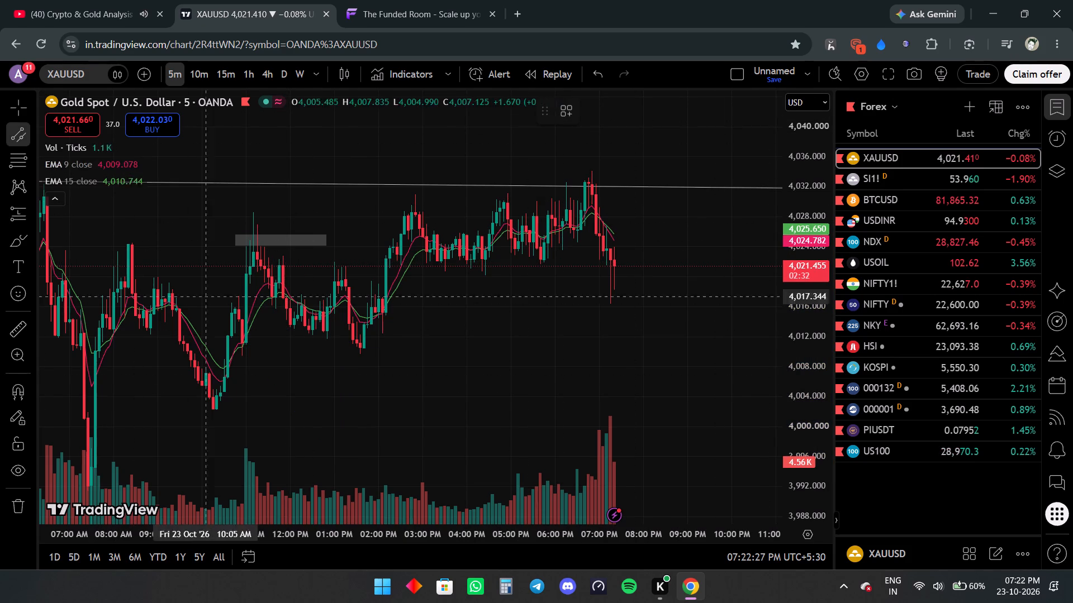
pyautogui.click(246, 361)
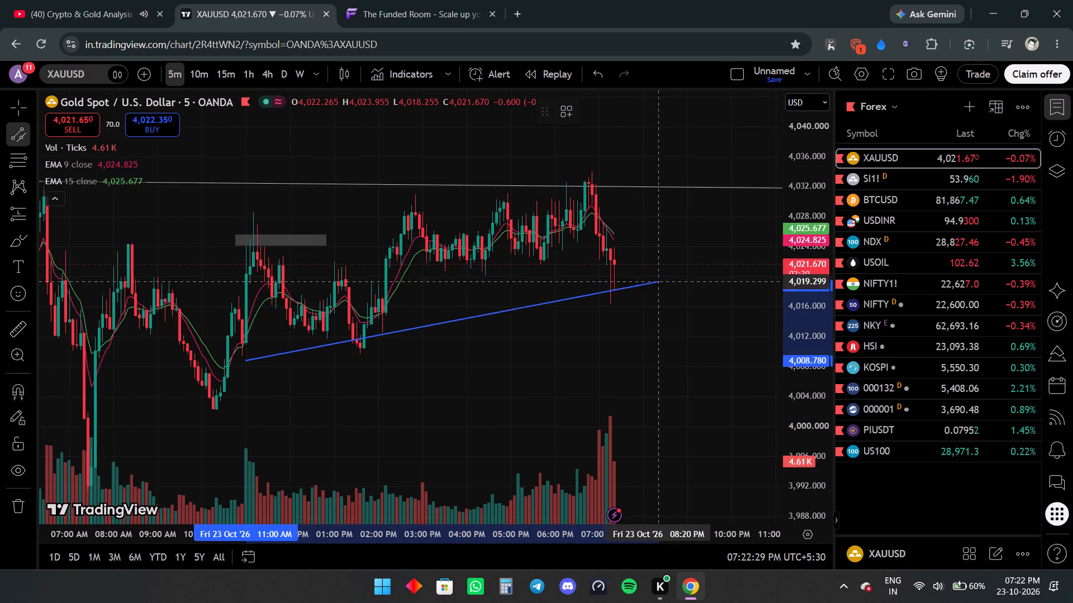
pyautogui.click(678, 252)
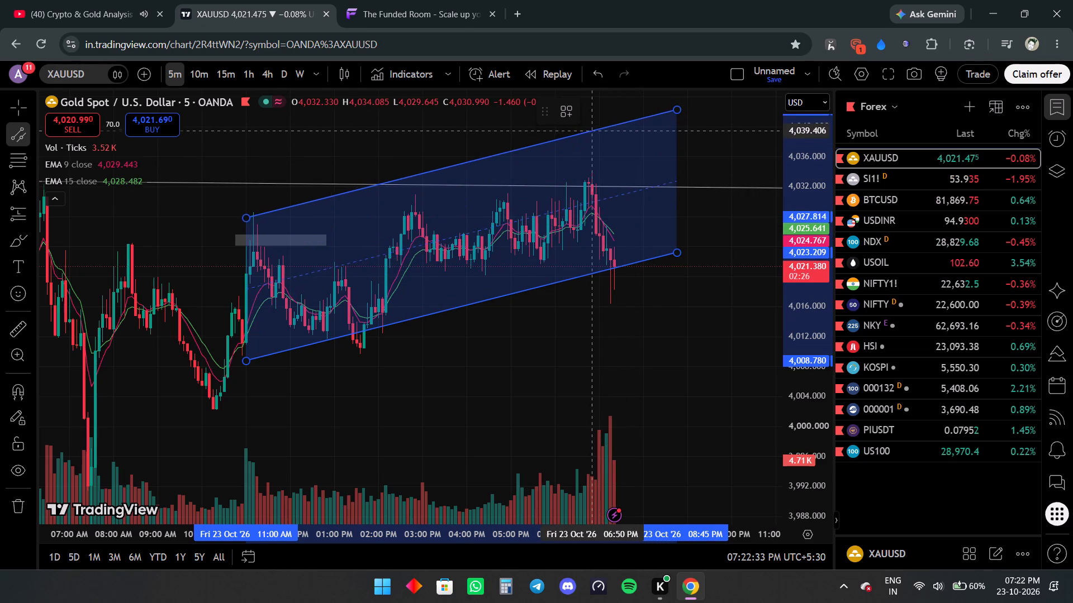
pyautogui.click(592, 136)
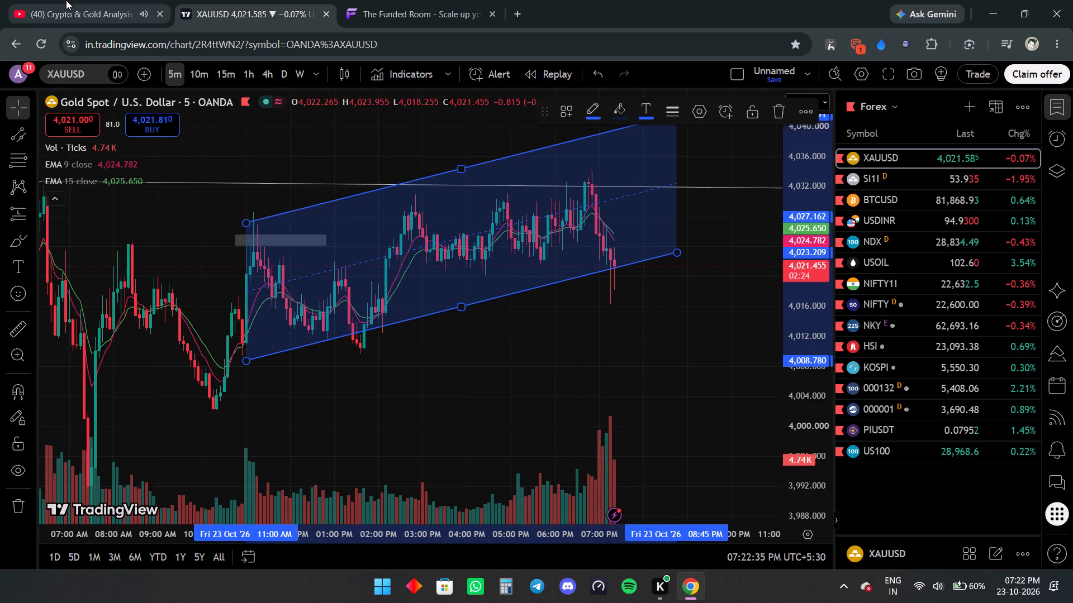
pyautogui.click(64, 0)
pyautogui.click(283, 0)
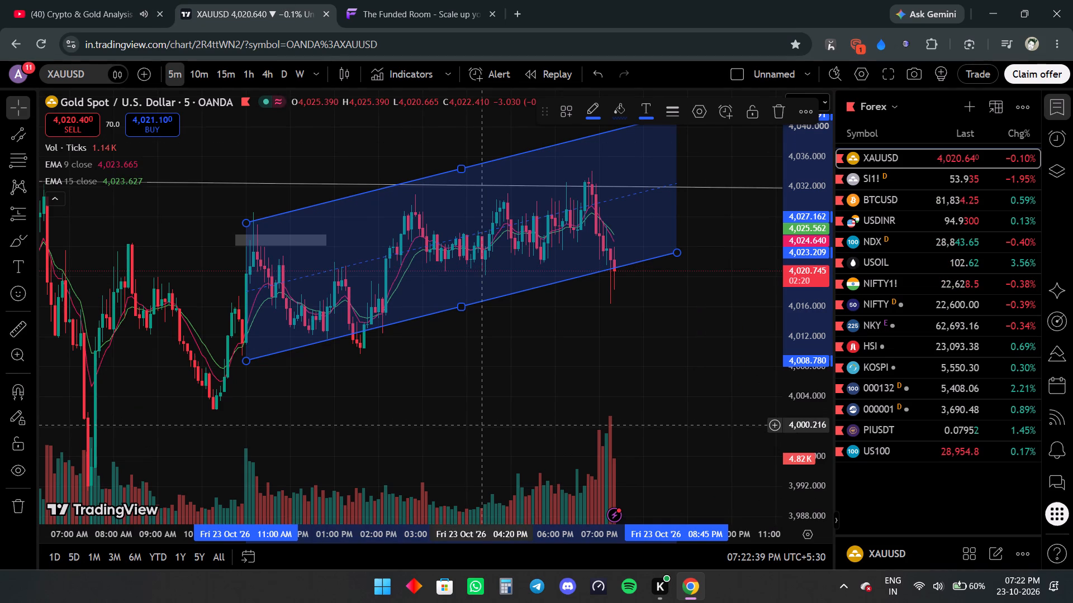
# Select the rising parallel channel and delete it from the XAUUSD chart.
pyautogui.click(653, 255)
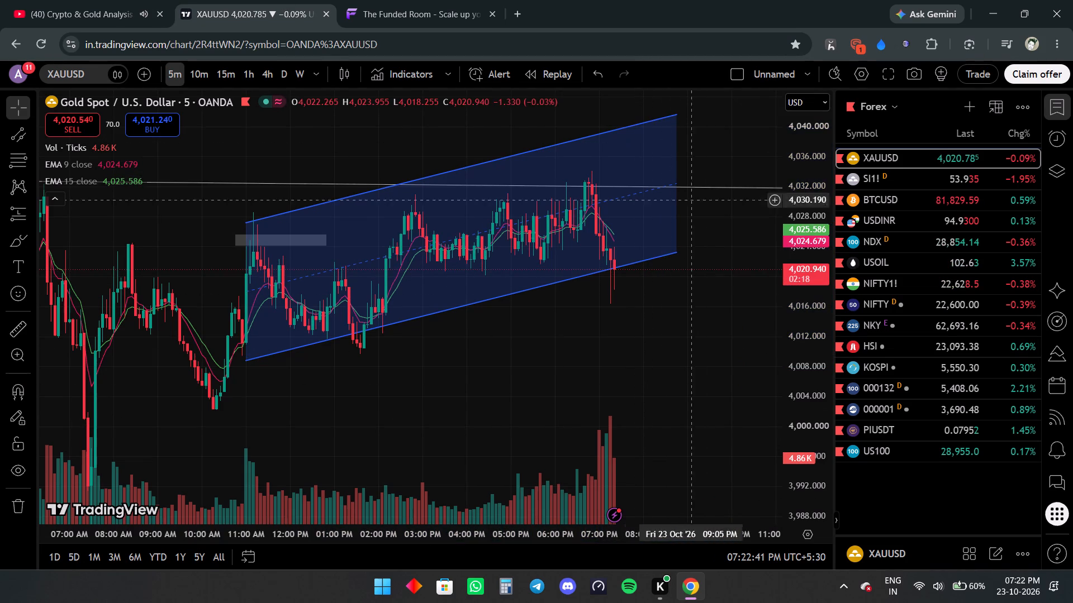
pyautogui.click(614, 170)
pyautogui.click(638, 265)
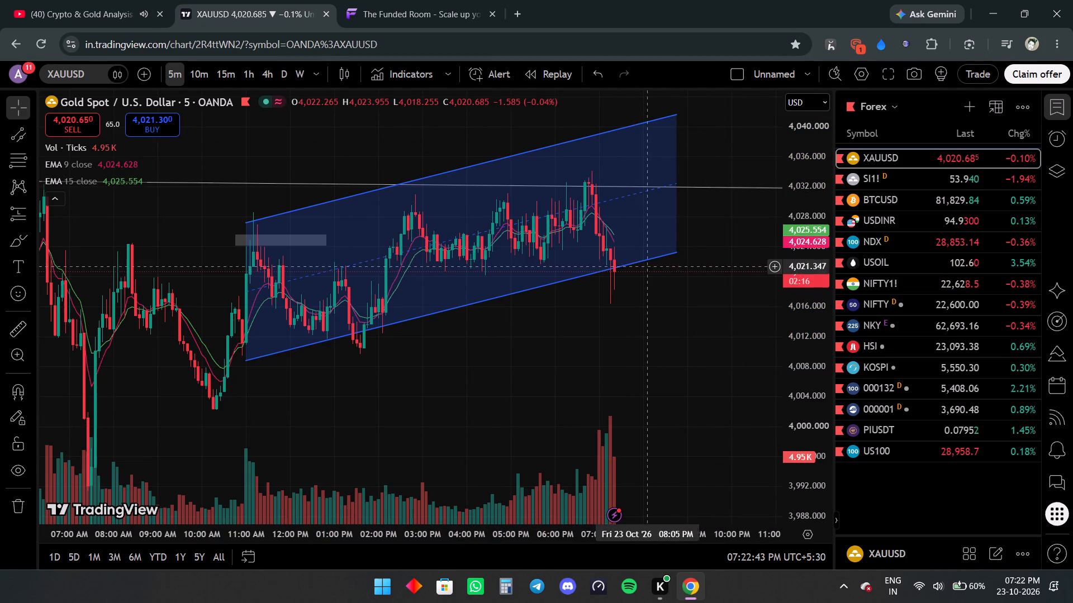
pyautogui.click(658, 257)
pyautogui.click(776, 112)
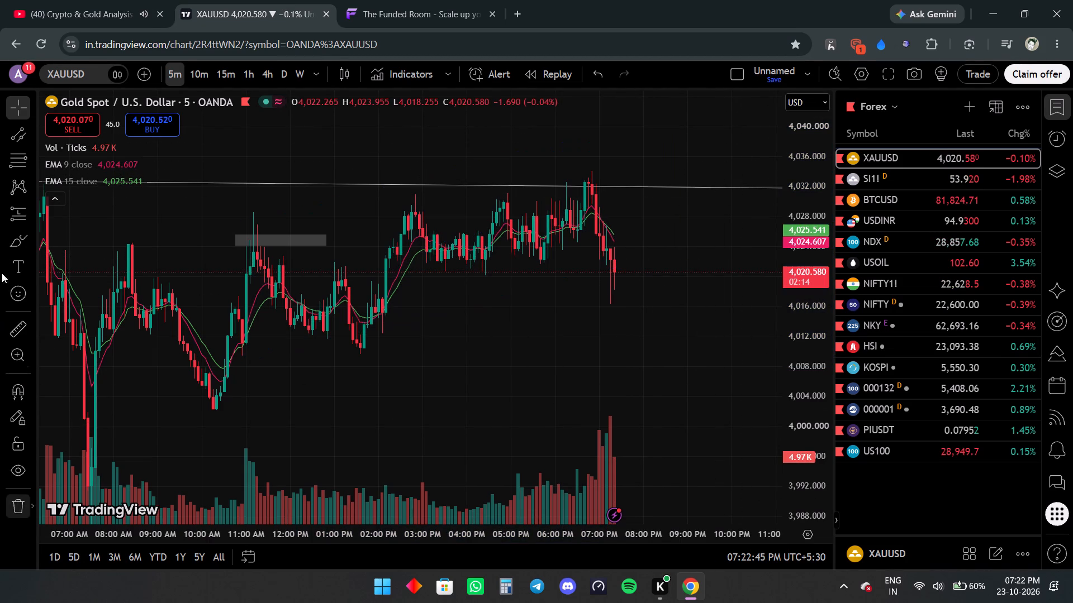
# Draw a rising parallel channel with its upper edge from about 4,028.14 at 10:50 AM to 4,035.22 at 07:30 PM, spanning the lows.
pyautogui.click(22, 143)
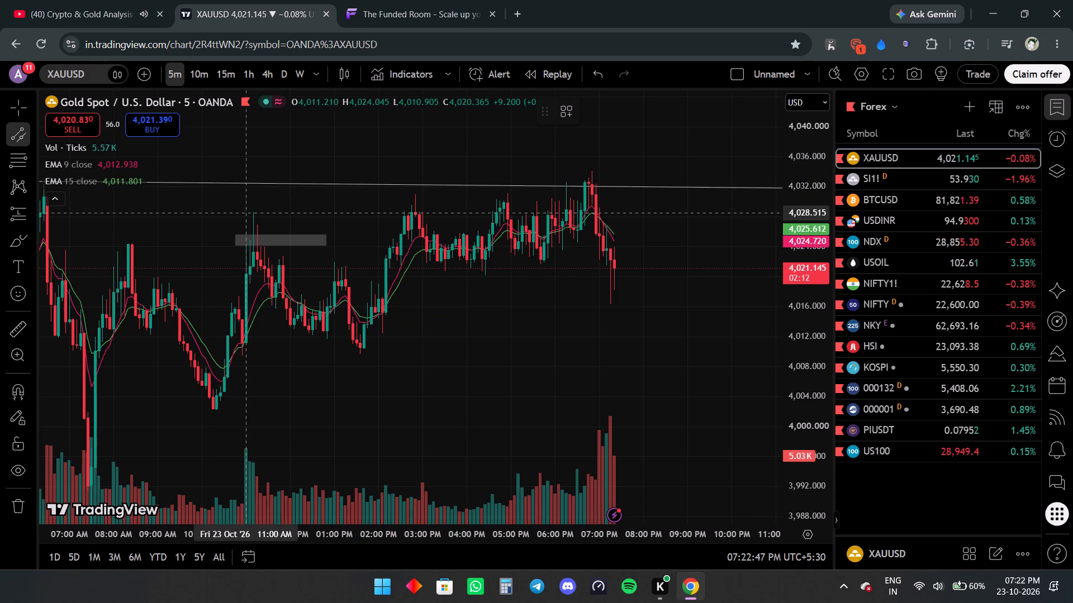
pyautogui.click(240, 216)
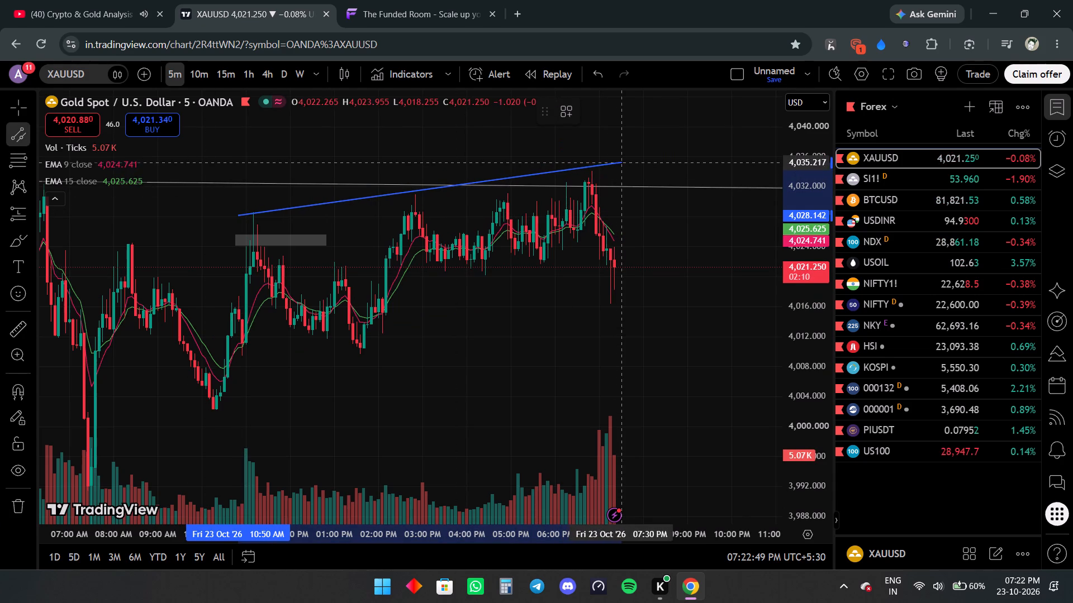
pyautogui.click(621, 162)
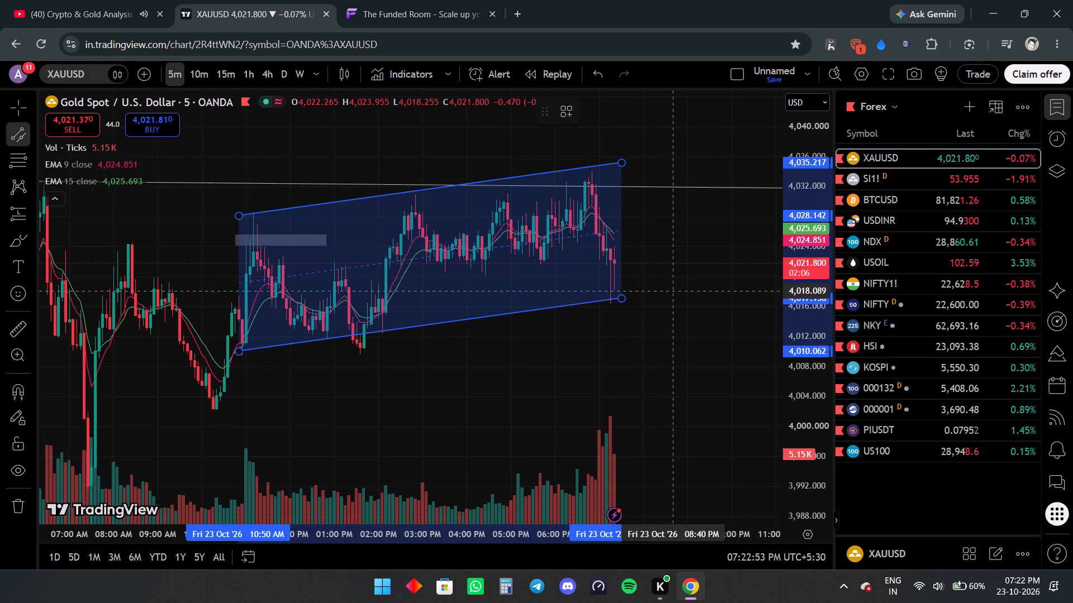
pyautogui.click(673, 291)
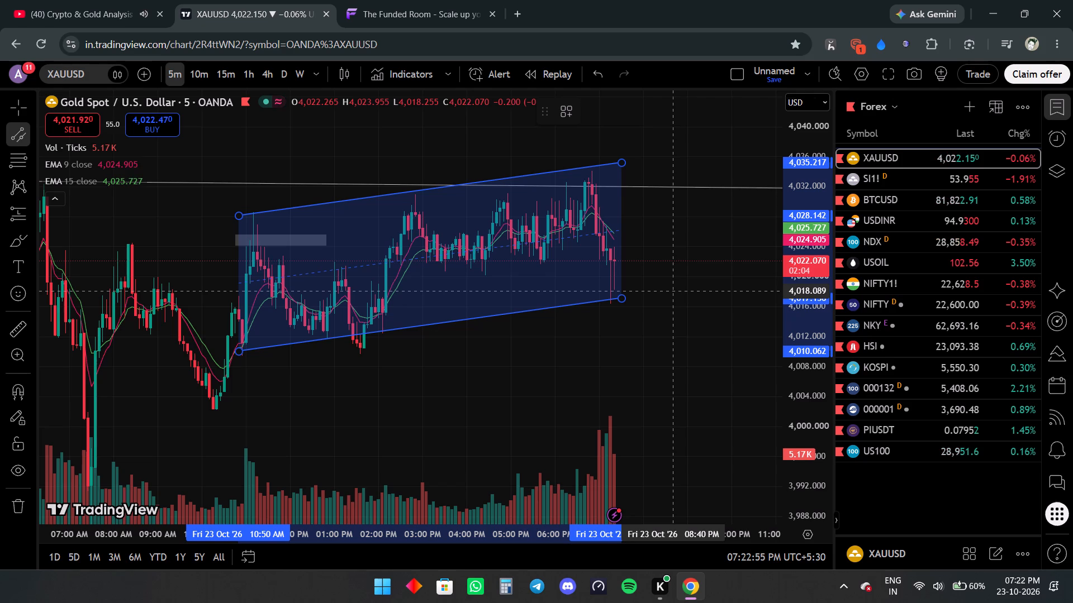
pyautogui.click(656, 358)
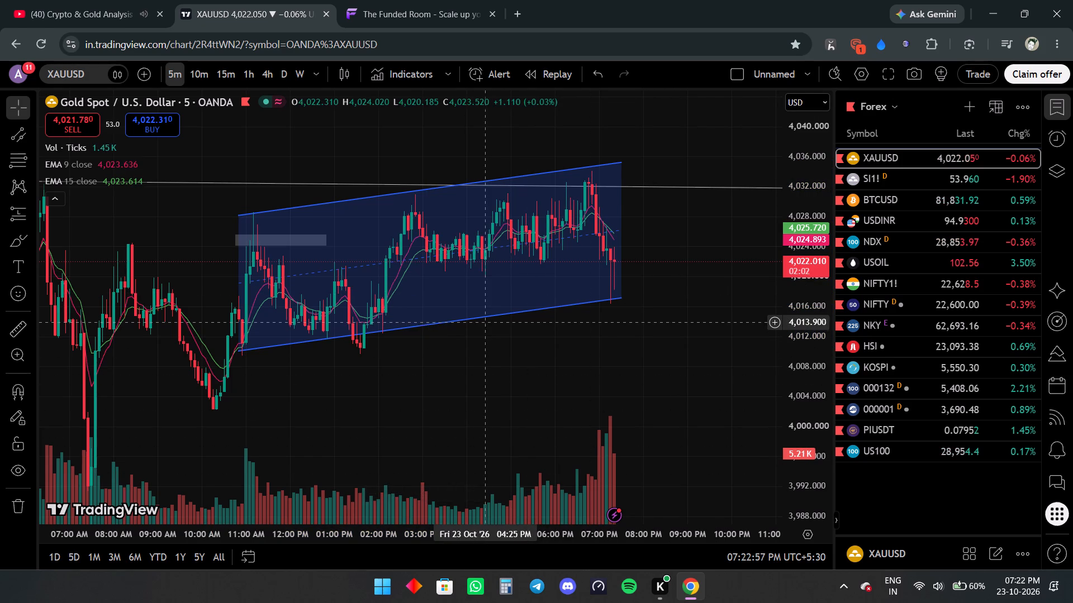
# Shift the rising channel slightly down so its lower edge runs from about 4,009.78 to 4,016.86.
pyautogui.click(483, 321)
pyautogui.click(469, 323)
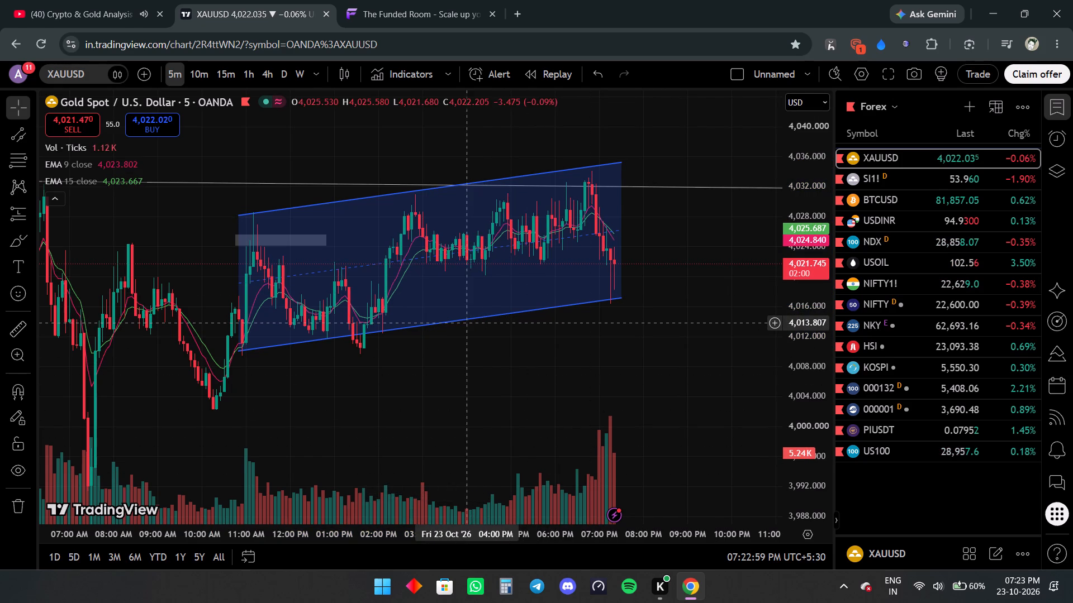
pyautogui.click(453, 322)
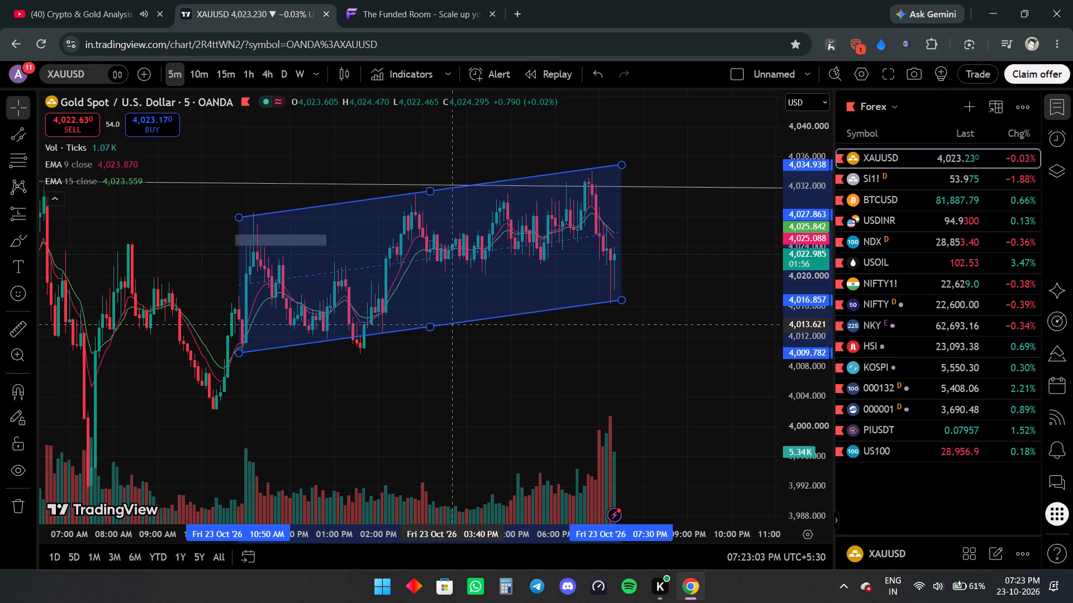
pyautogui.click(500, 370)
# Check the YouTube live stream and The Funded Room's XAU/USD chart, and return to TradingView.
pyautogui.click(106, 0)
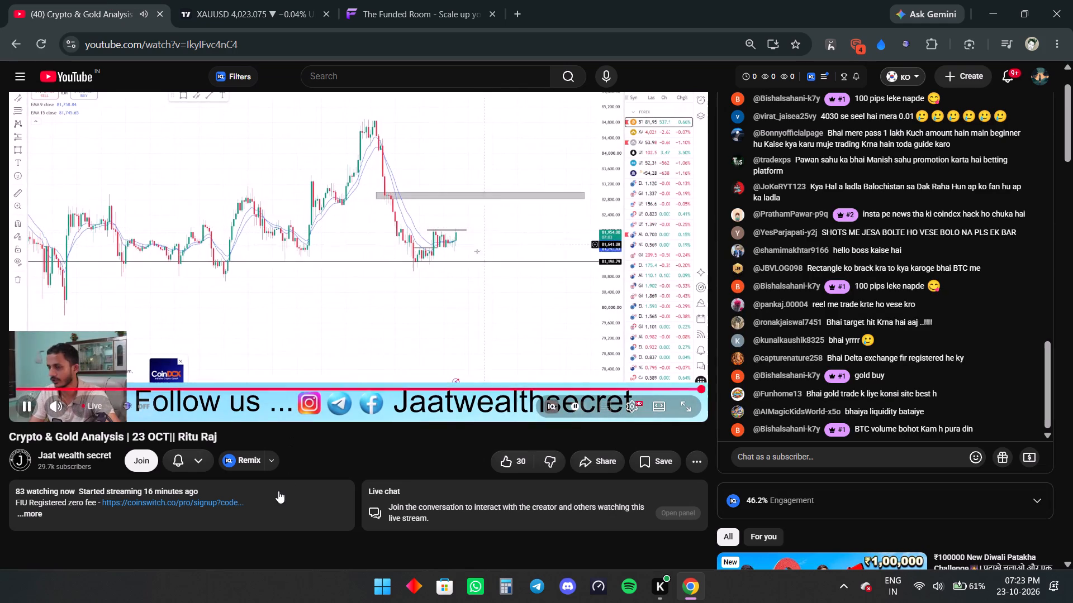
pyautogui.click(424, 0)
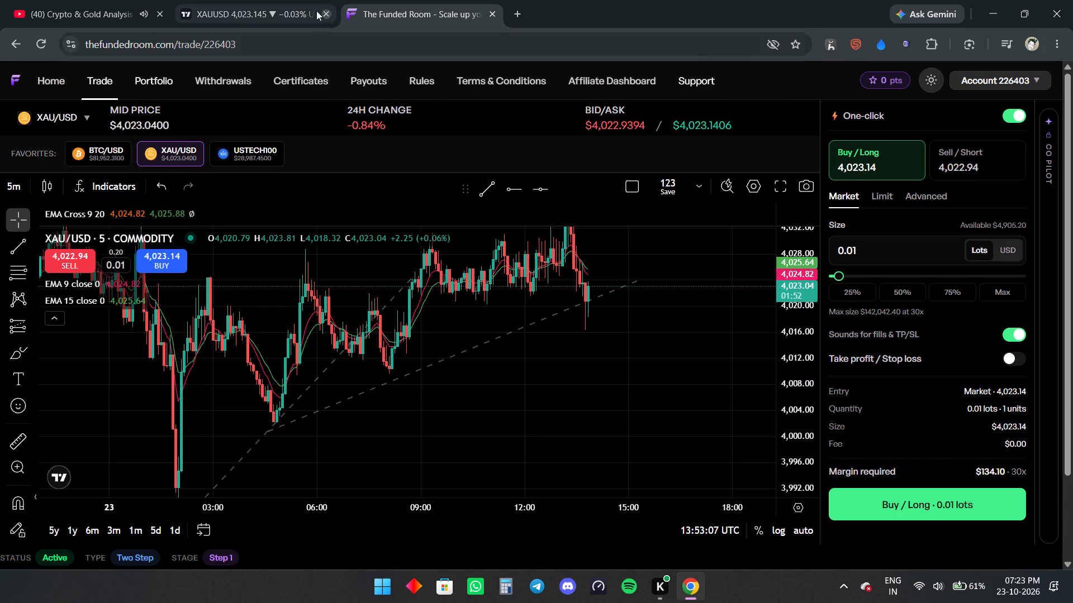
pyautogui.click(308, 7)
# Reduce the parallel channel's line colour opacity to 41%.
pyautogui.moveTo(666, 355); pyautogui.dragTo(654, 387)
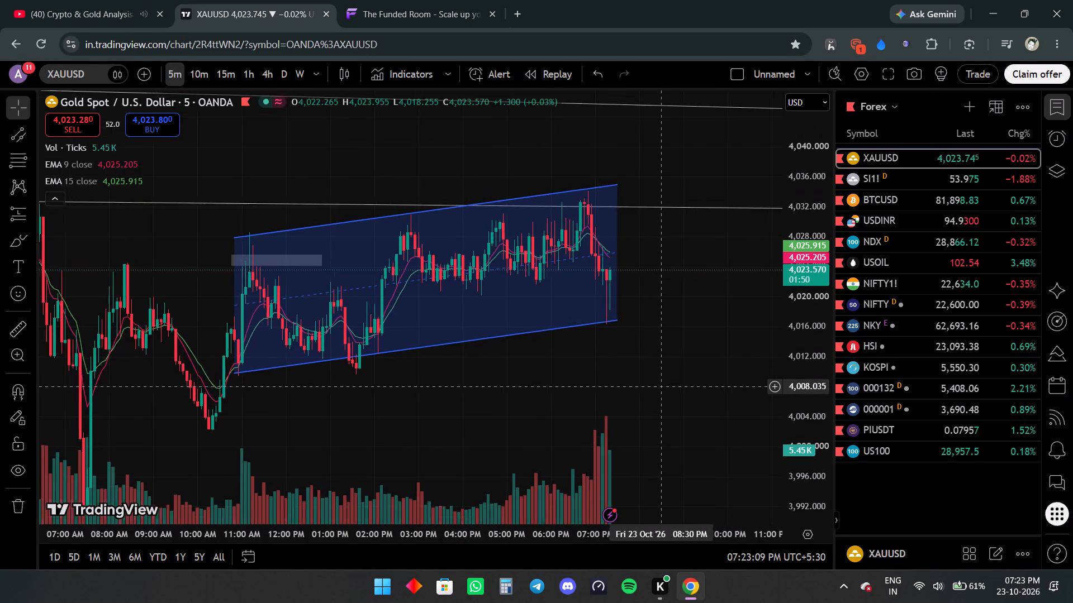
pyautogui.moveTo(654, 387); pyautogui.dragTo(653, 388)
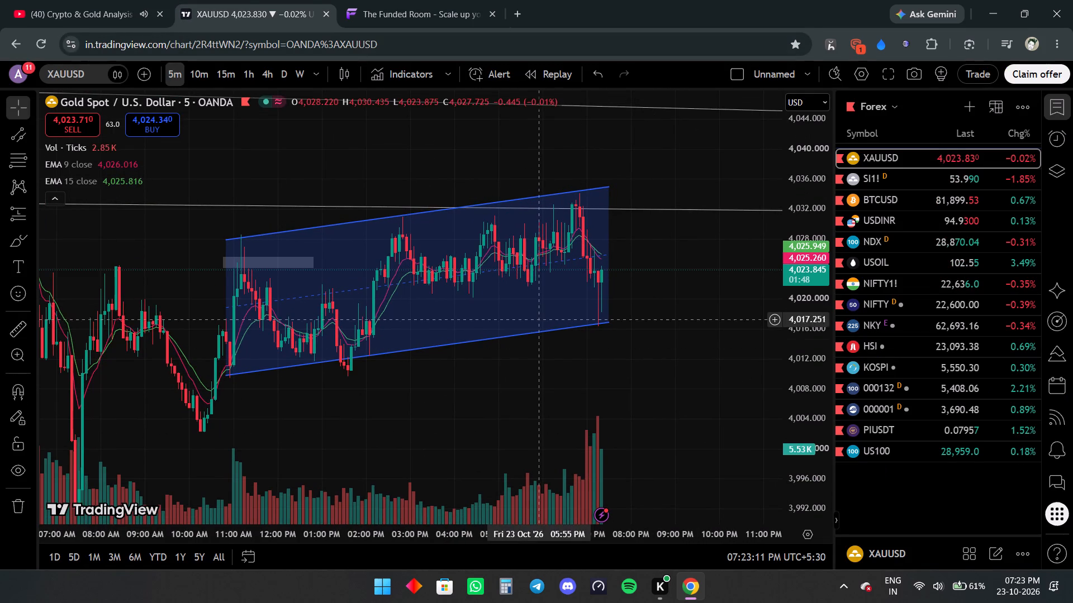
pyautogui.click(544, 333)
pyautogui.click(600, 114)
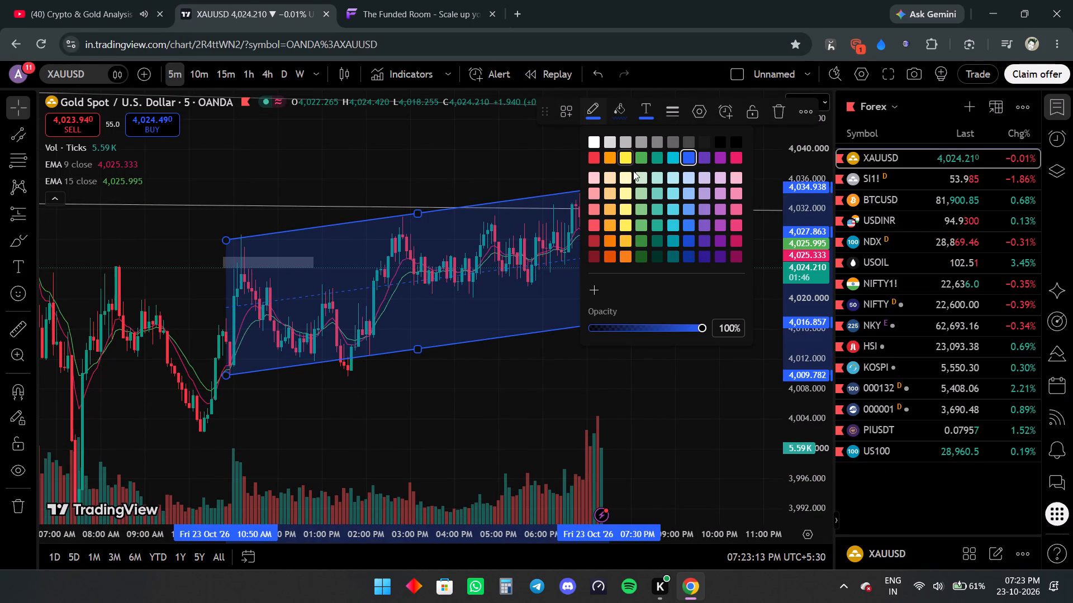
pyautogui.moveTo(691, 326); pyautogui.dragTo(640, 329)
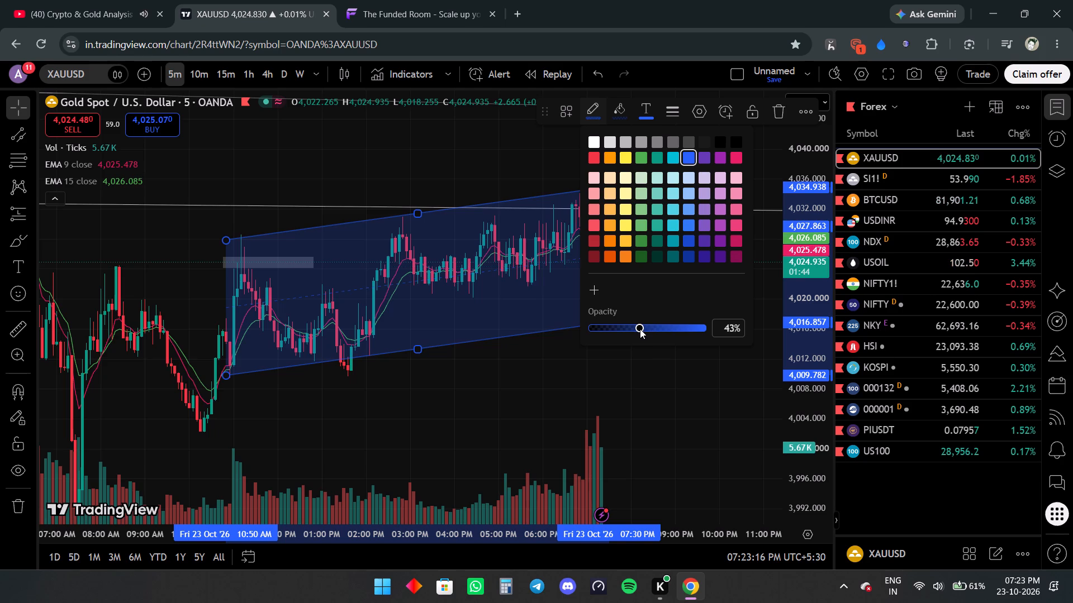
pyautogui.moveTo(640, 329); pyautogui.dragTo(638, 329)
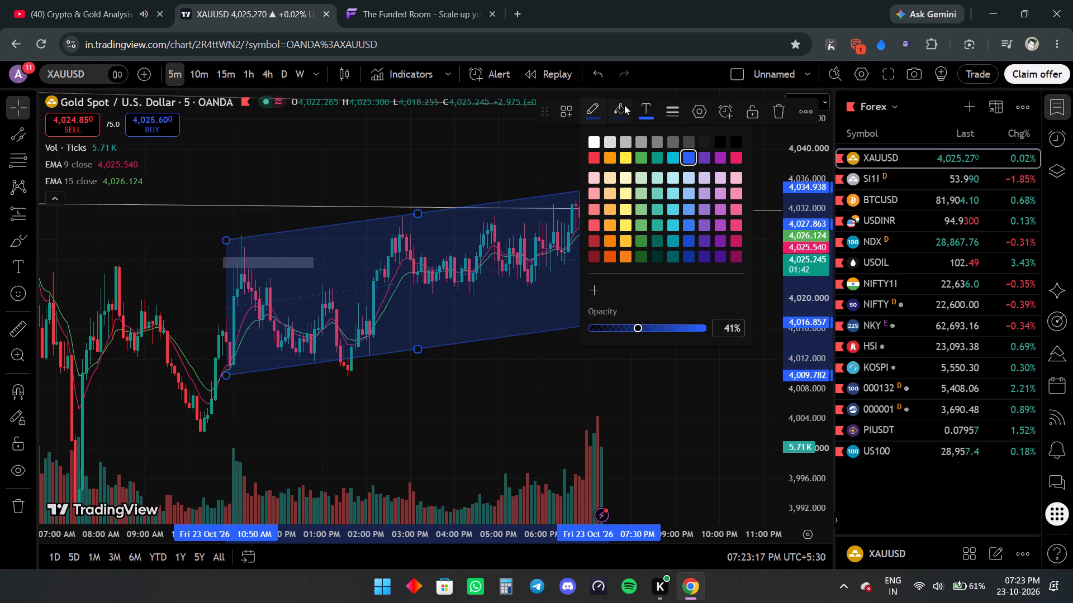
# Reduce the parallel channel's background fill opacity to 7%, keeping the blue colour, and deselect the channel.
pyautogui.click(622, 105)
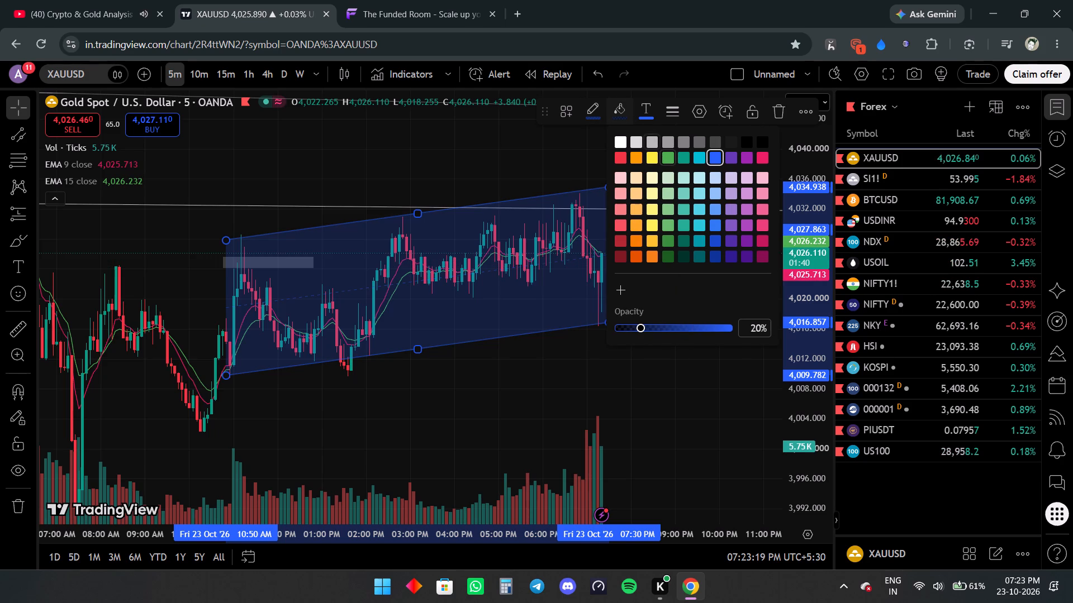
pyautogui.click(644, 114)
pyautogui.click(591, 112)
pyautogui.click(626, 112)
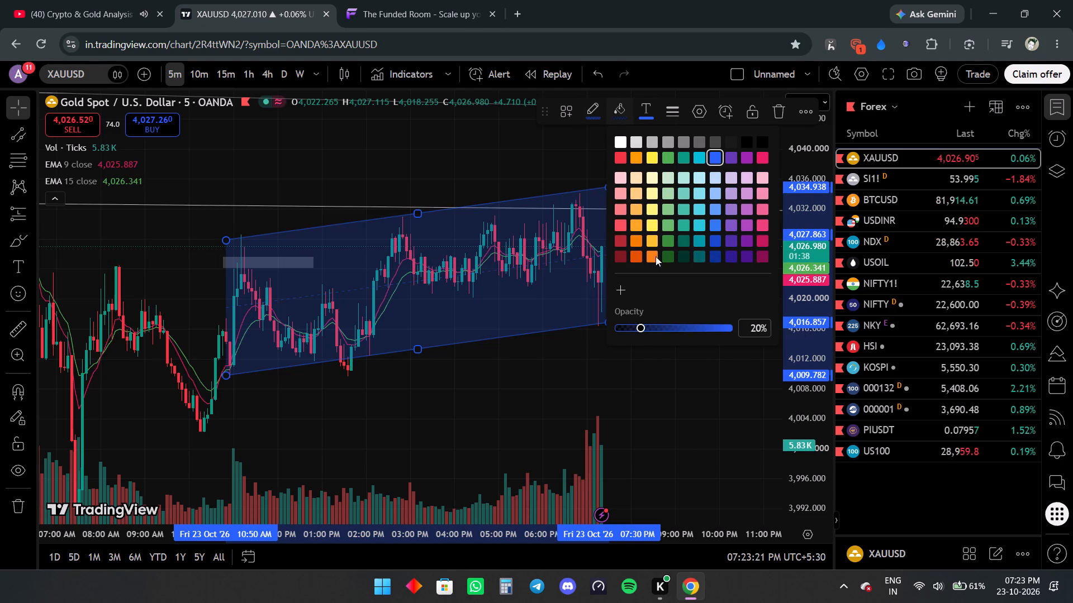
pyautogui.moveTo(644, 326); pyautogui.dragTo(632, 331)
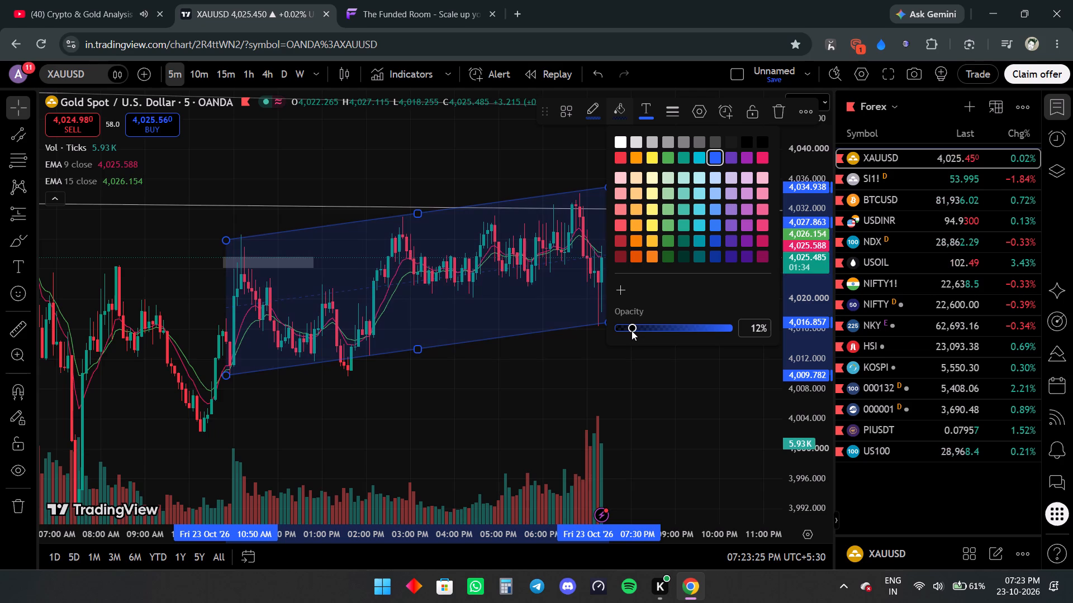
pyautogui.moveTo(632, 331); pyautogui.dragTo(627, 331)
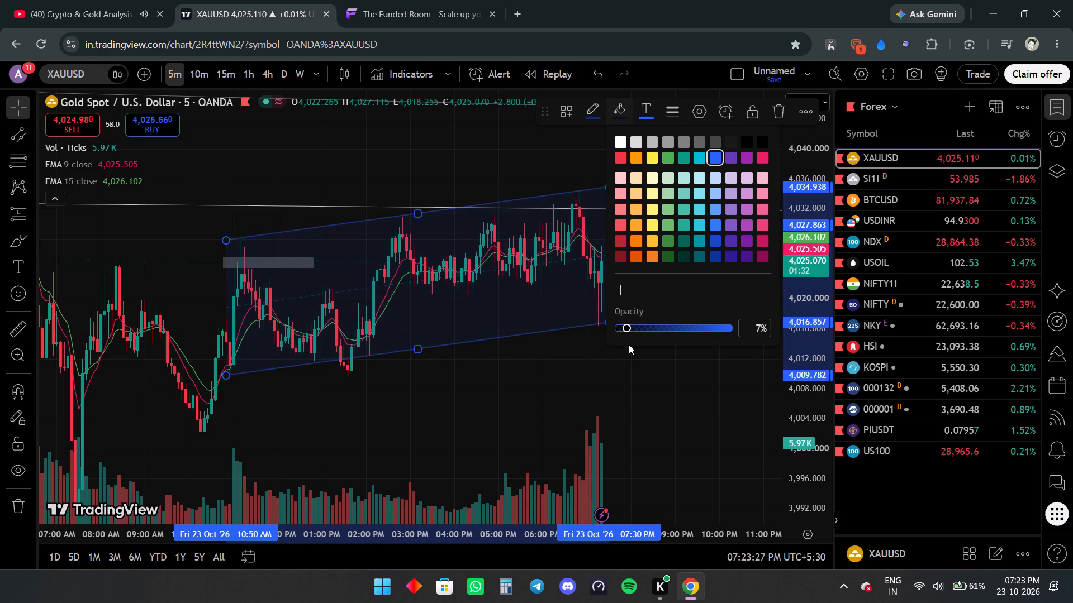
pyautogui.click(619, 358)
pyautogui.click(656, 376)
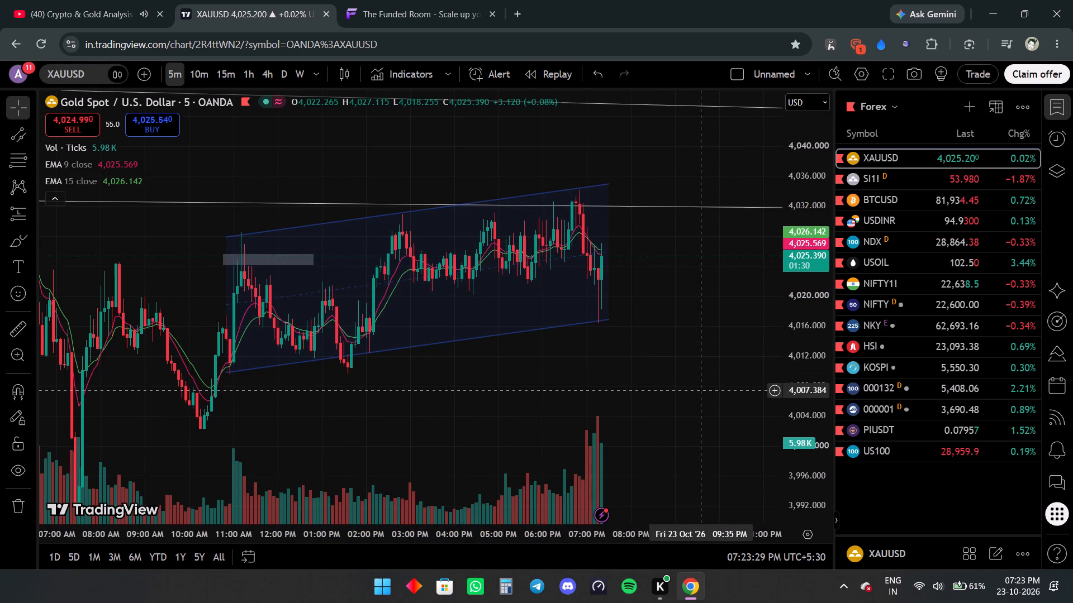
# Check the YouTube live stream and The Funded Room's XAU/USD chart, and return to the XAUUSD chart in TradingView.
pyautogui.scroll(2, 700, 387)
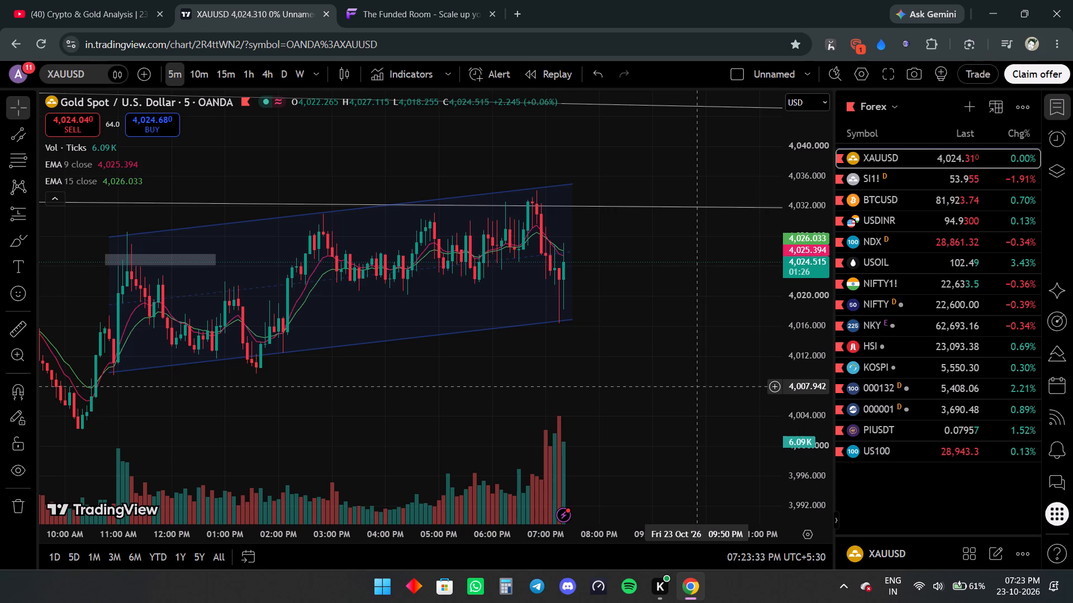
pyautogui.moveTo(688, 385); pyautogui.dragTo(745, 380)
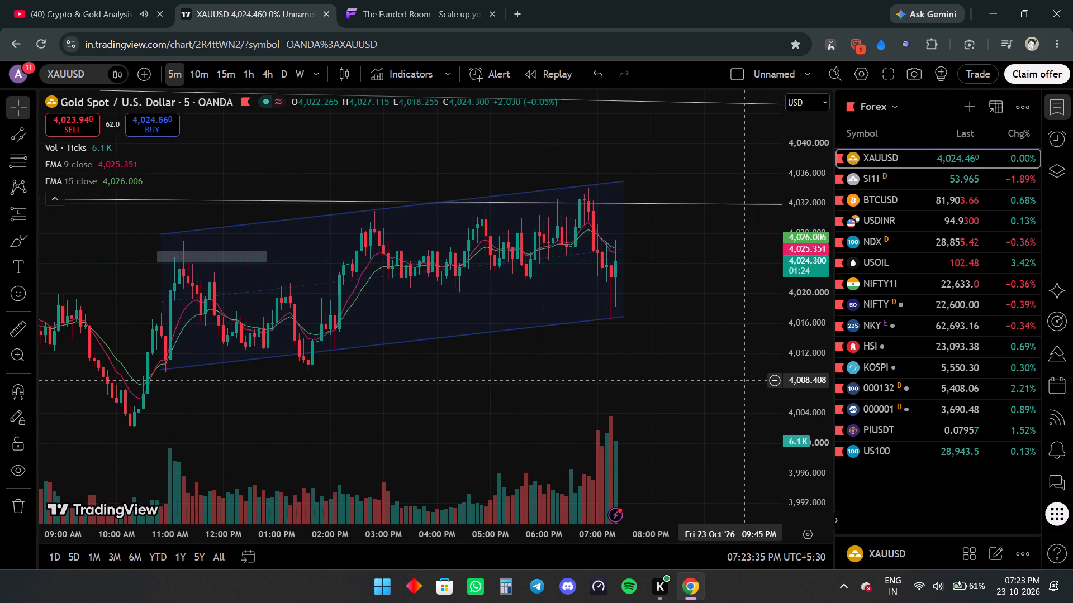
pyautogui.click(110, 0)
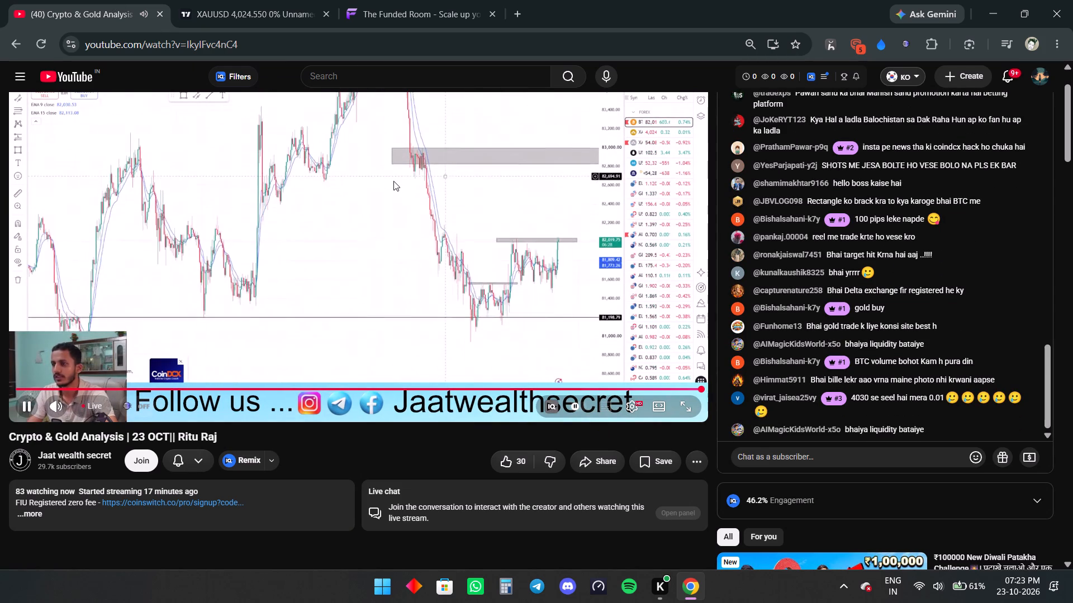
pyautogui.click(292, 0)
pyautogui.click(382, 0)
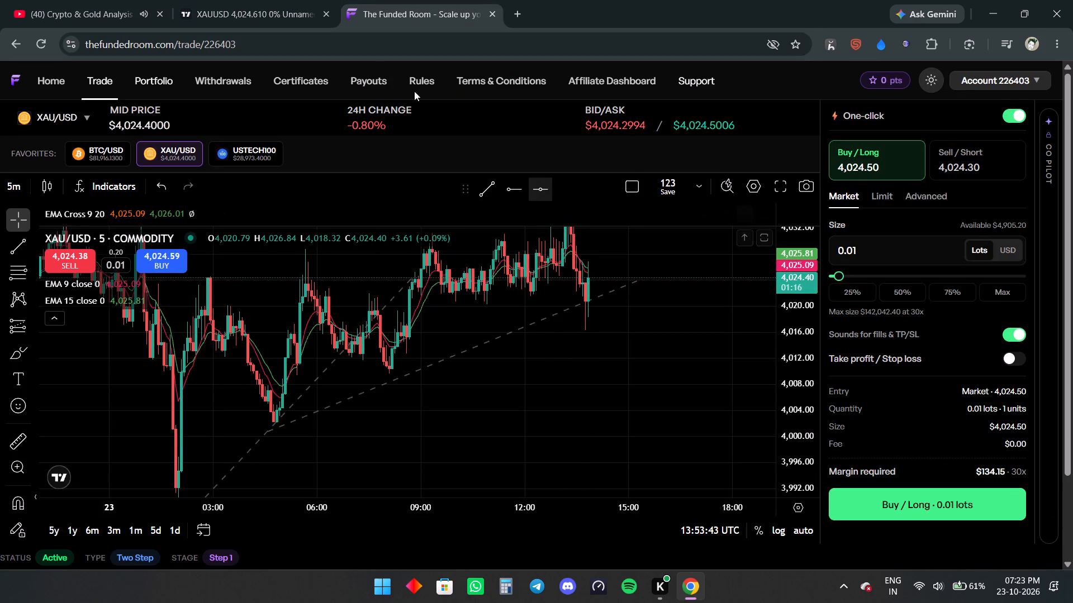
pyautogui.click(292, 2)
pyautogui.moveTo(692, 353); pyautogui.dragTo(679, 378)
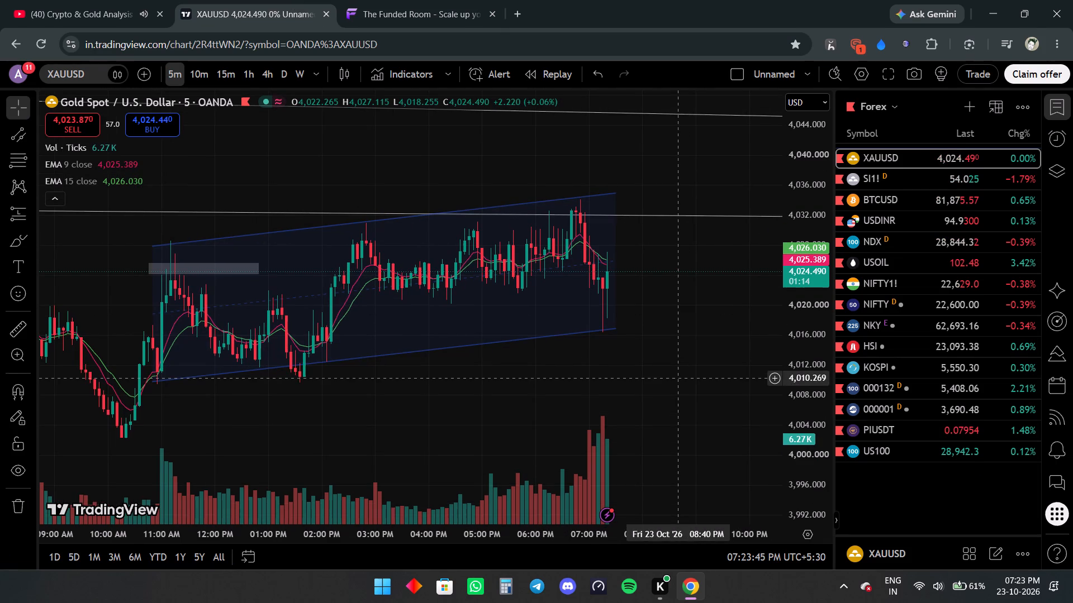
# Examine BTCUSD's recent price action on the 5-minute chart against its trend line and horizontal level, and return to XAUUSD.
pyautogui.click(877, 199)
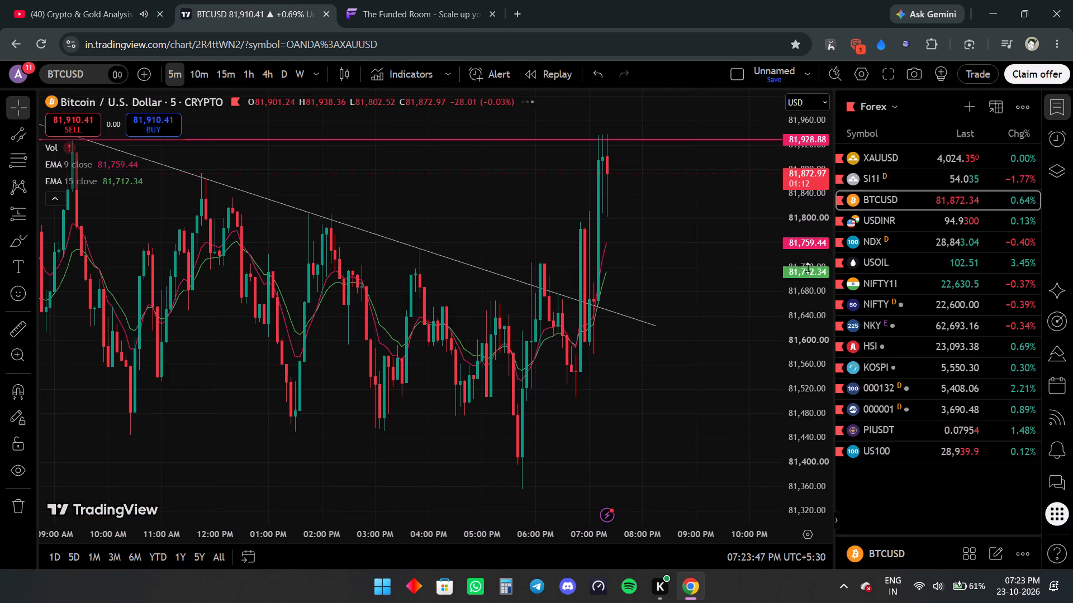
pyautogui.moveTo(807, 175); pyautogui.dragTo(806, 396)
pyautogui.scroll(-1, 714, 351)
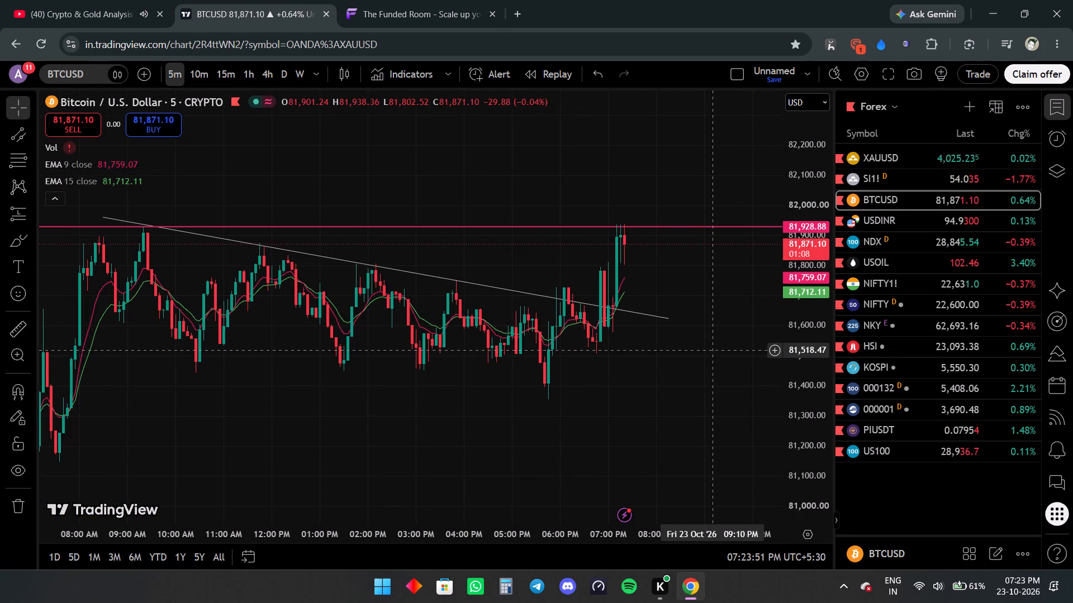
pyautogui.click(882, 167)
pyautogui.moveTo(719, 304); pyautogui.dragTo(705, 336)
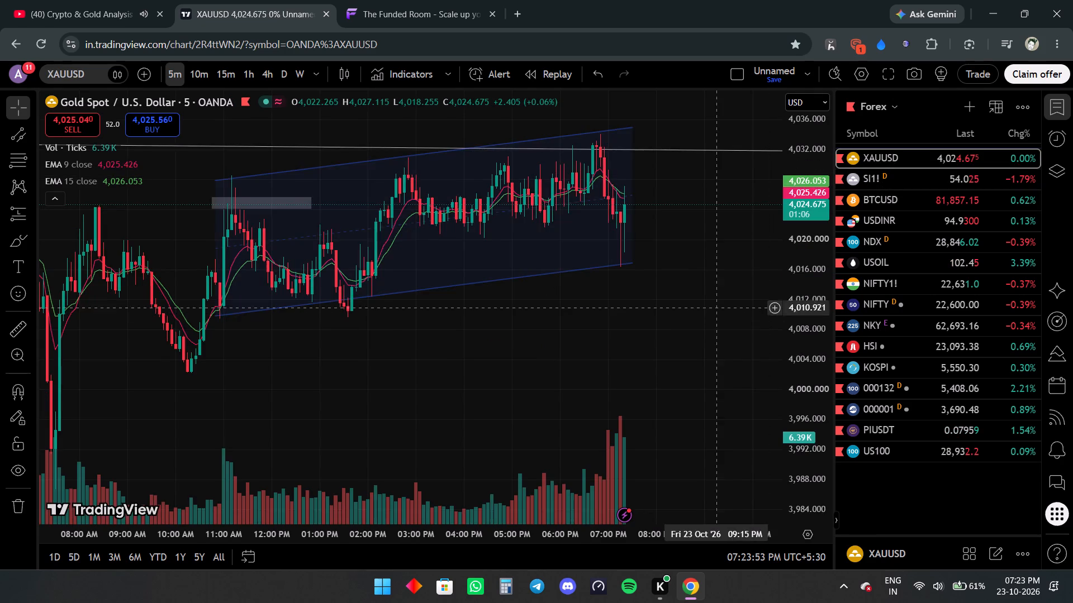
pyautogui.moveTo(705, 336); pyautogui.dragTo(693, 357)
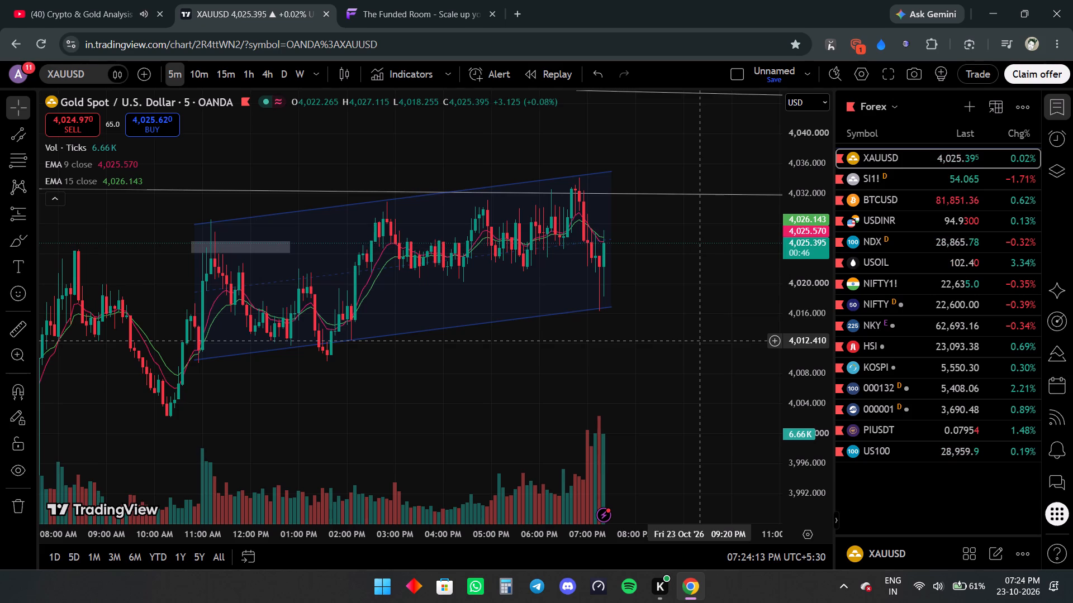
# Compare the XAUUSD parallel channel in TradingView with the channel analysis on the YouTube live stream.
pyautogui.click(0, 0)
pyautogui.click(38, 0)
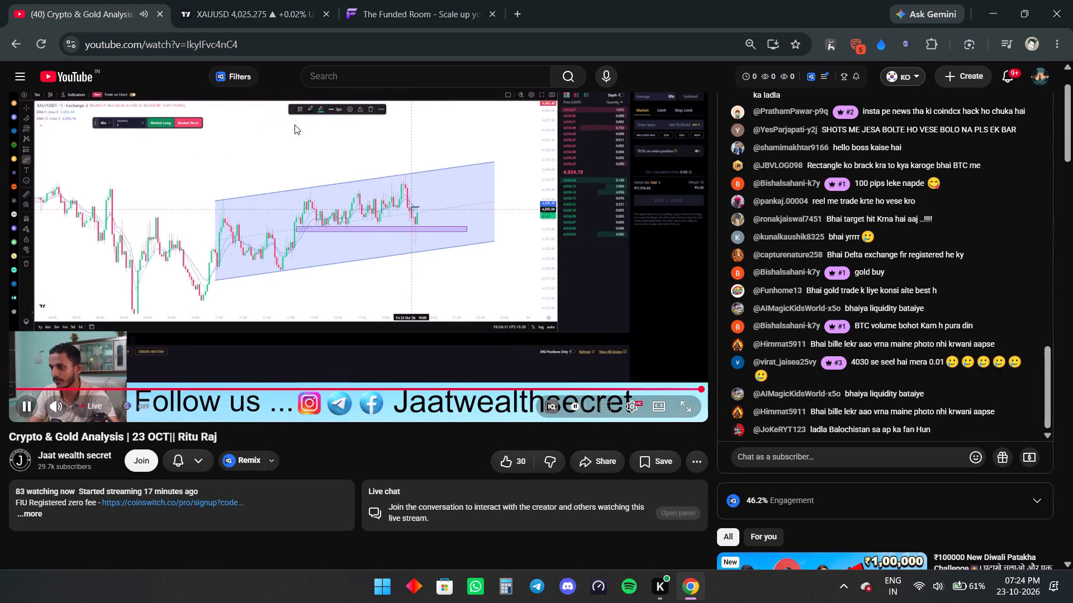
pyautogui.click(322, 0)
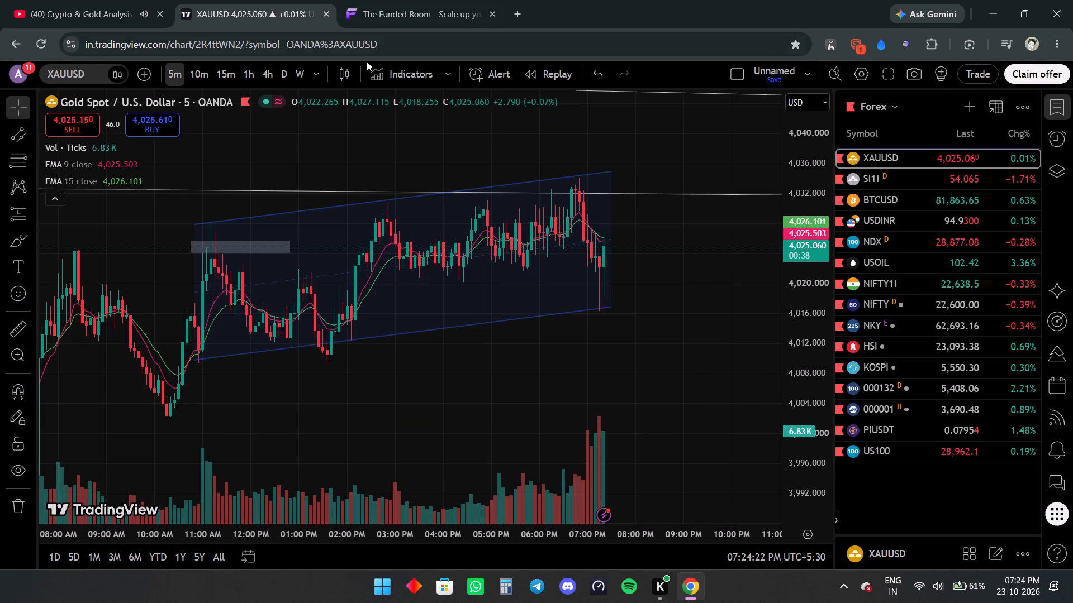
pyautogui.click(96, 0)
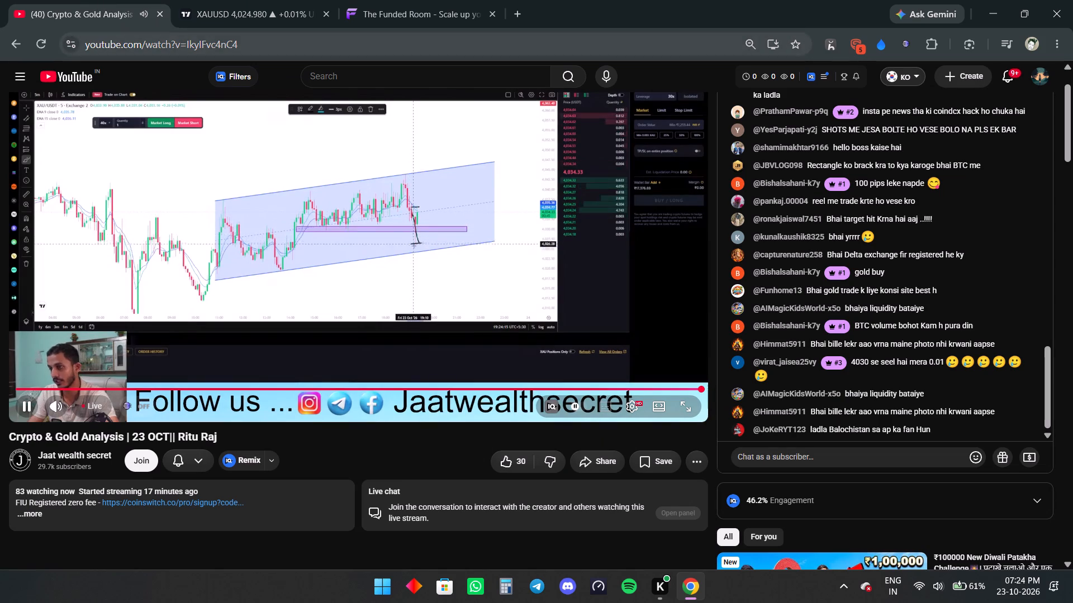
pyautogui.click(217, 2)
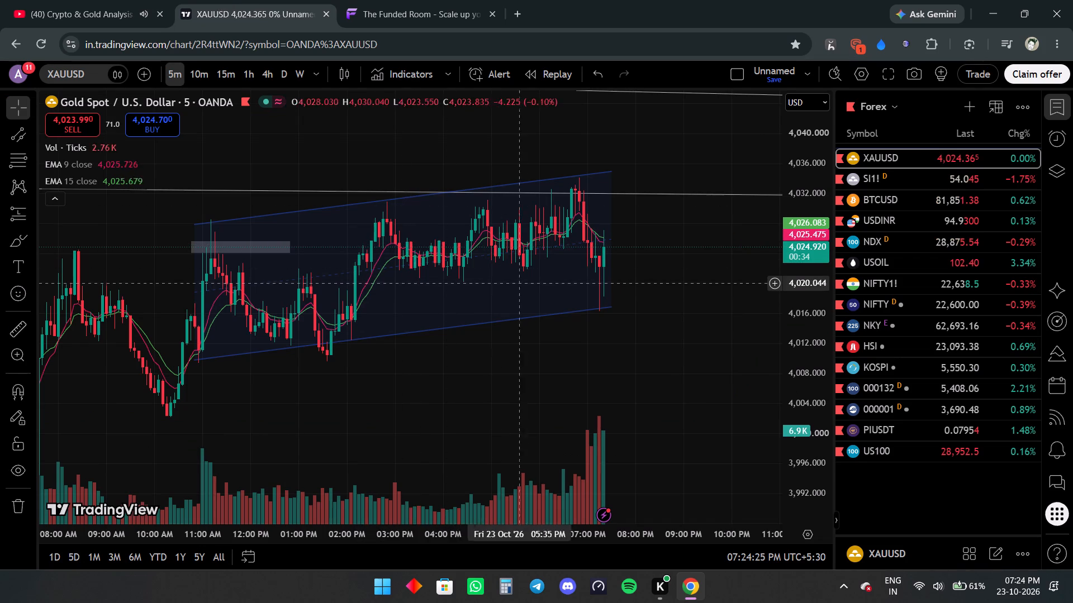
pyautogui.click(122, 0)
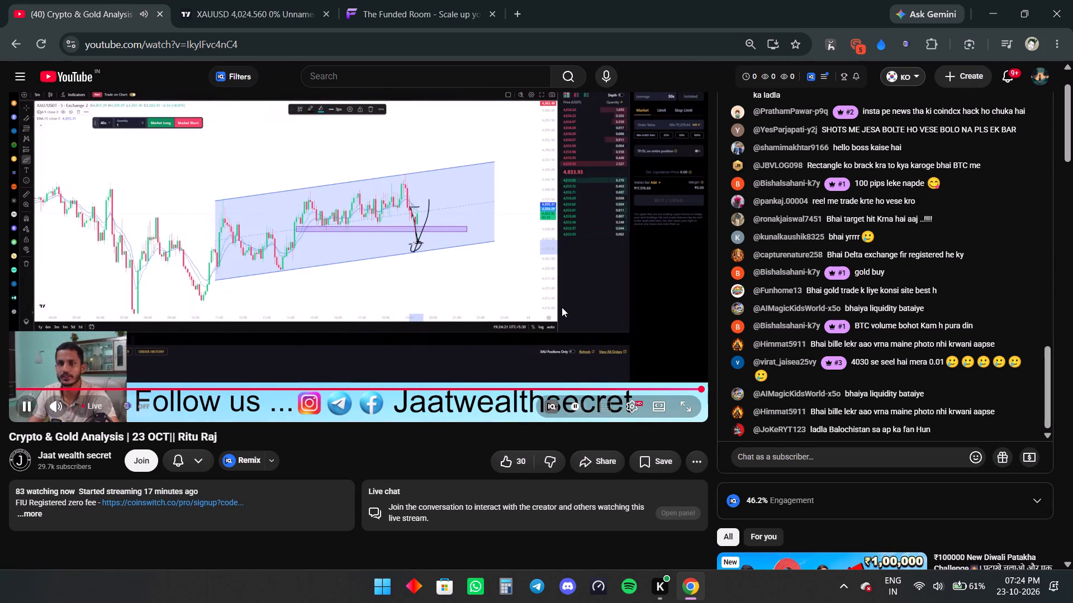
pyautogui.click(279, 0)
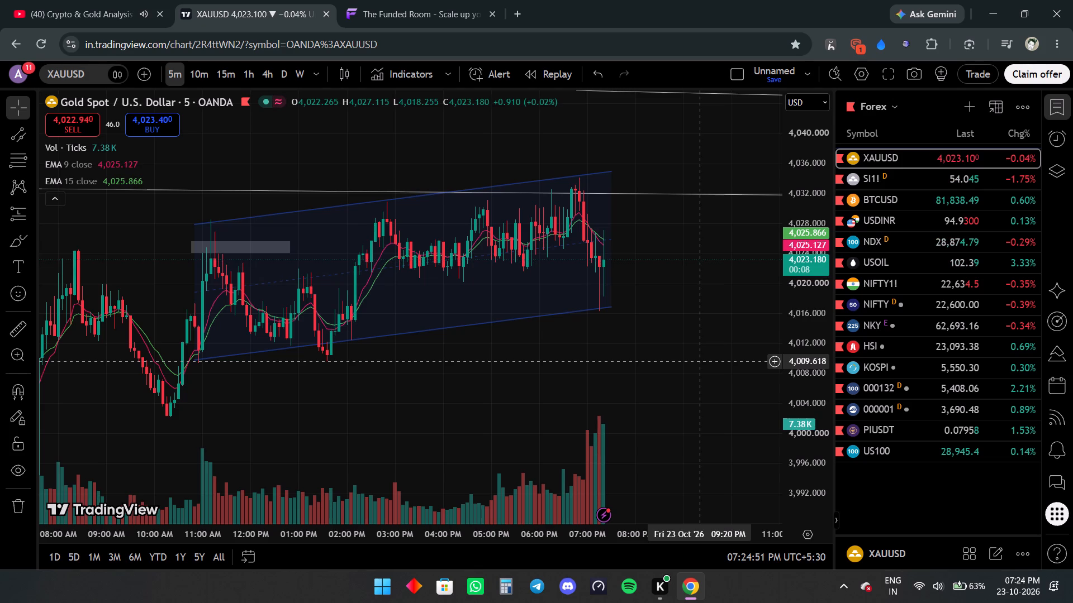
# Delete the nearly horizontal white trend line crossing the upper part of the XAUUSD channel near 4,032.
pyautogui.click(694, 190)
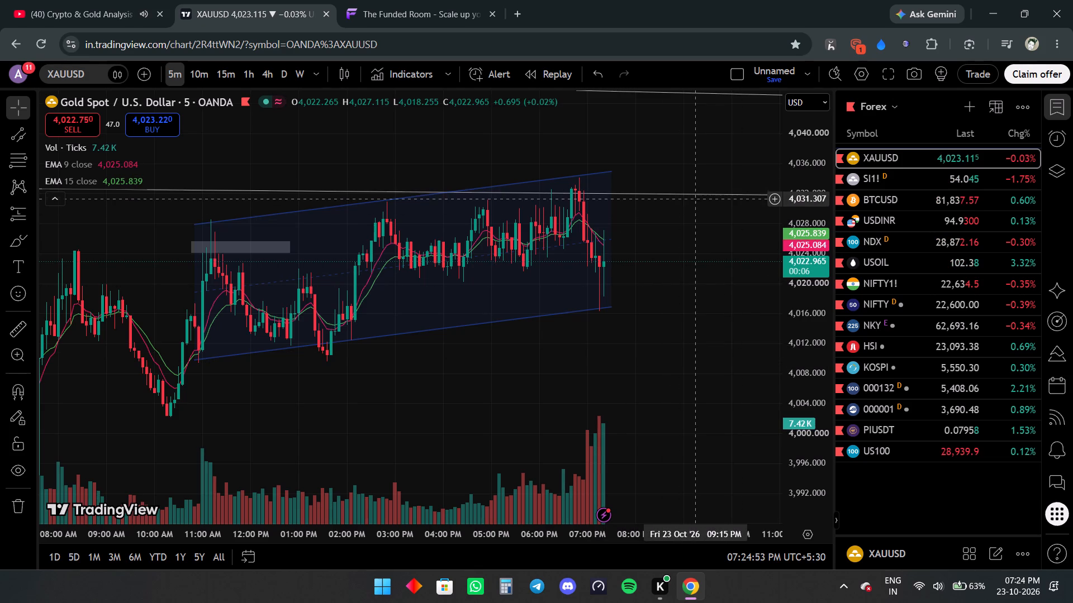
pyautogui.click(695, 198)
pyautogui.click(695, 195)
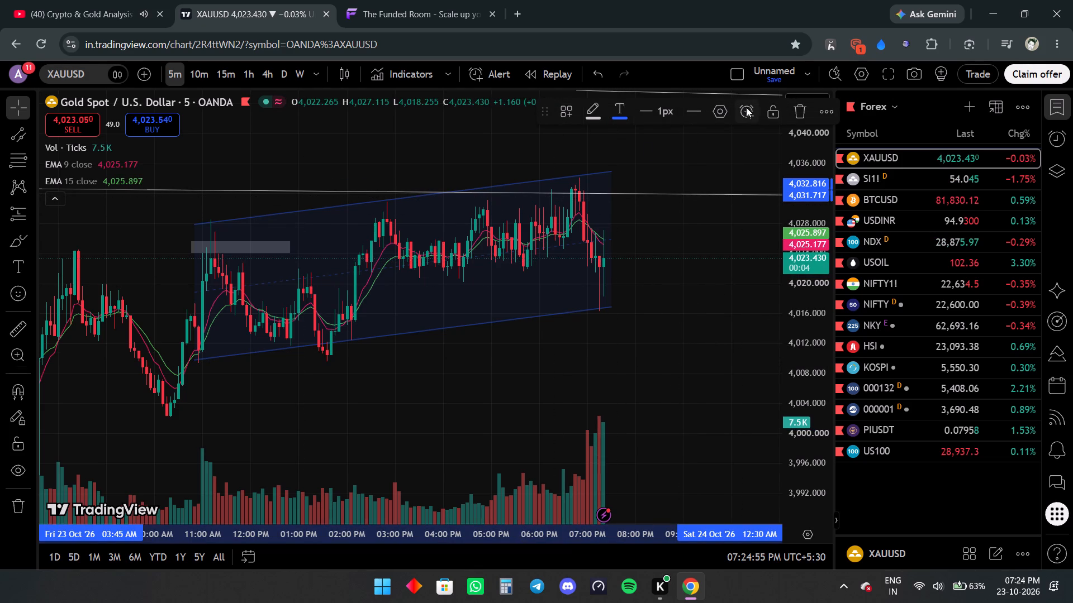
pyautogui.click(790, 109)
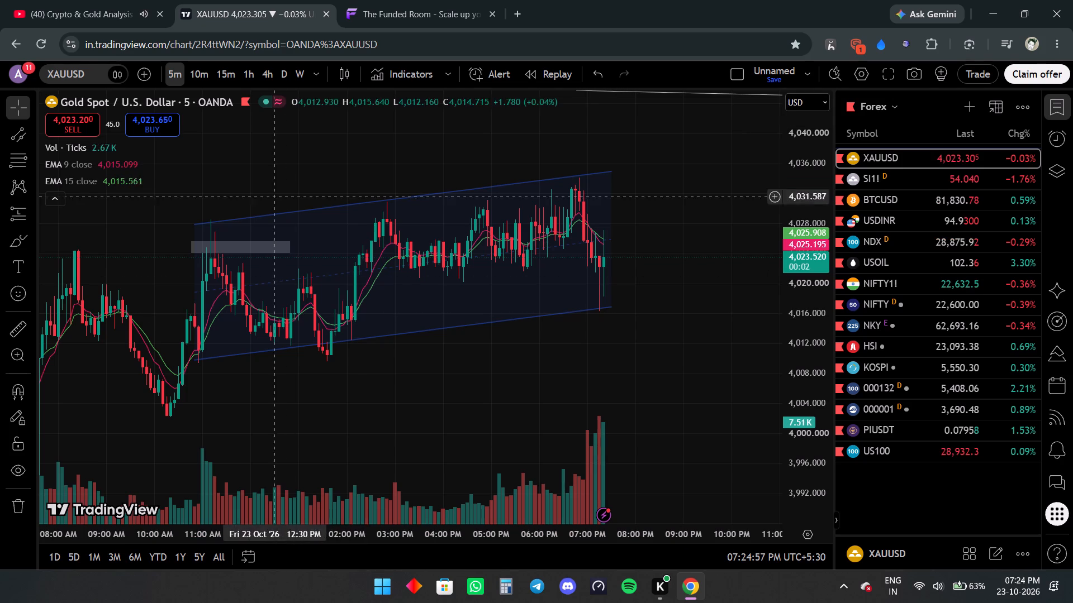
# Examine XAUUSD on the 1-hour timeframe around the parallel channel and the surrounding trend lines.
pyautogui.click(249, 74)
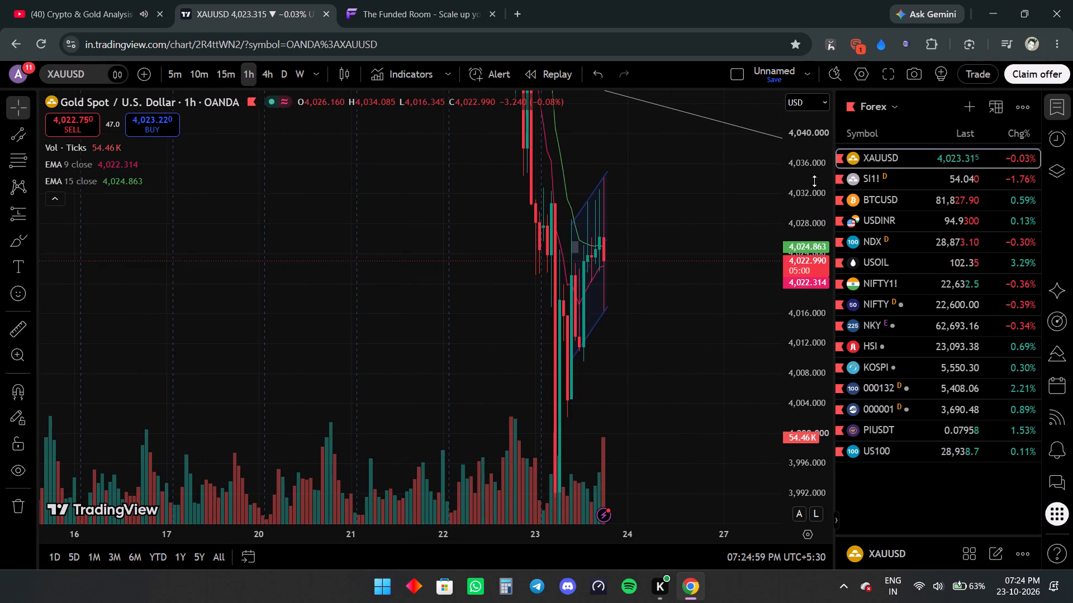
pyautogui.moveTo(814, 181); pyautogui.dragTo(803, 458)
pyautogui.scroll(8, 663, 373)
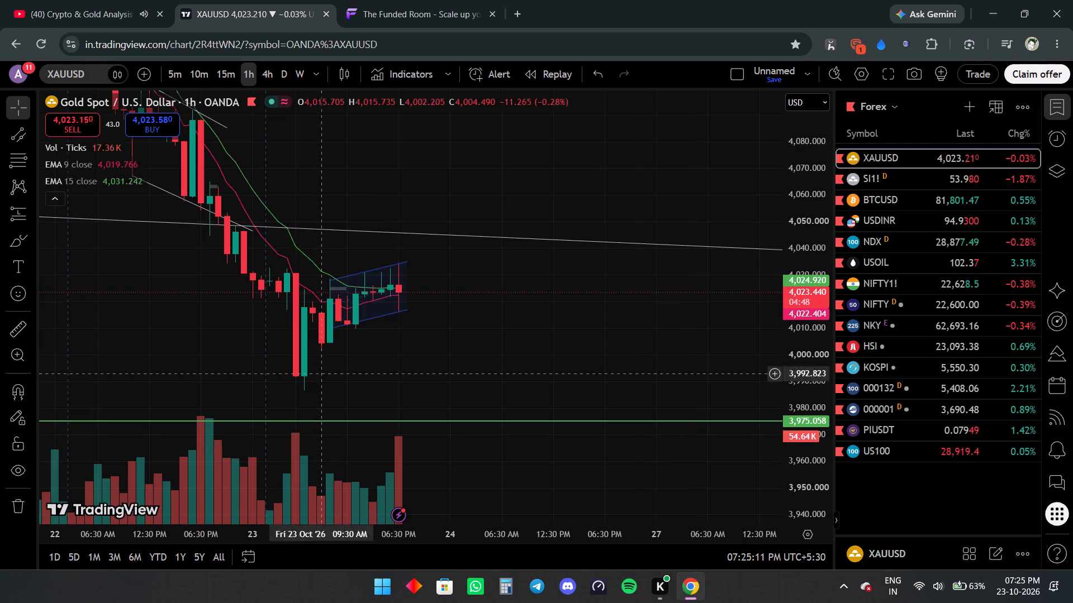
# Return XAUUSD to the 5-minute timeframe and examine the latest candles within the parallel channel.
pyautogui.click(177, 71)
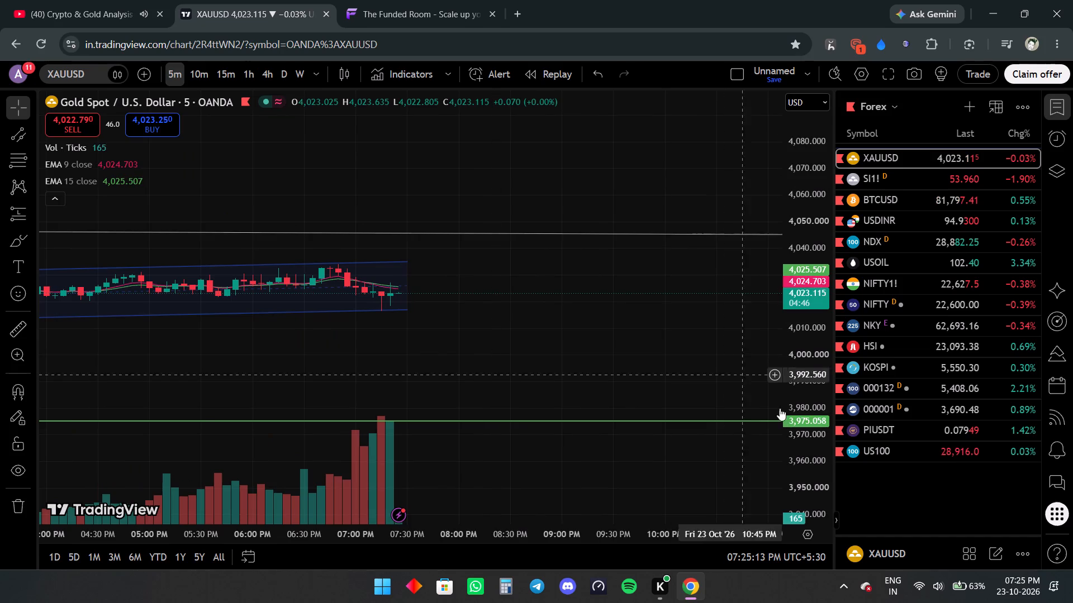
pyautogui.moveTo(791, 406); pyautogui.dragTo(851, 94)
pyautogui.moveTo(494, 363); pyautogui.dragTo(688, 370)
pyautogui.scroll(-11, 681, 378)
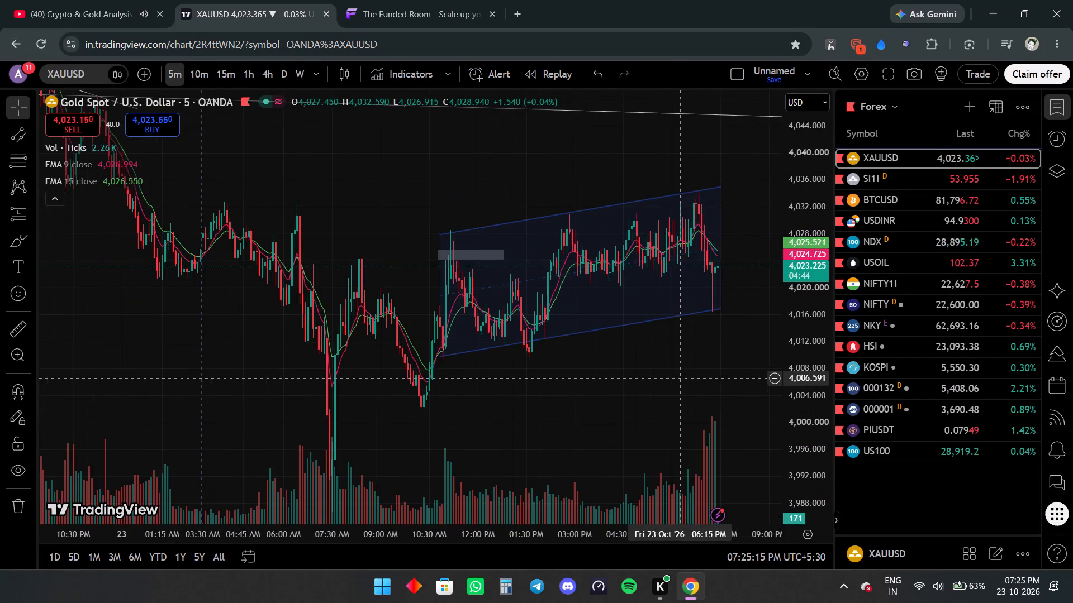
pyautogui.moveTo(806, 359); pyautogui.dragTo(834, 259)
pyautogui.scroll(5, 795, 336)
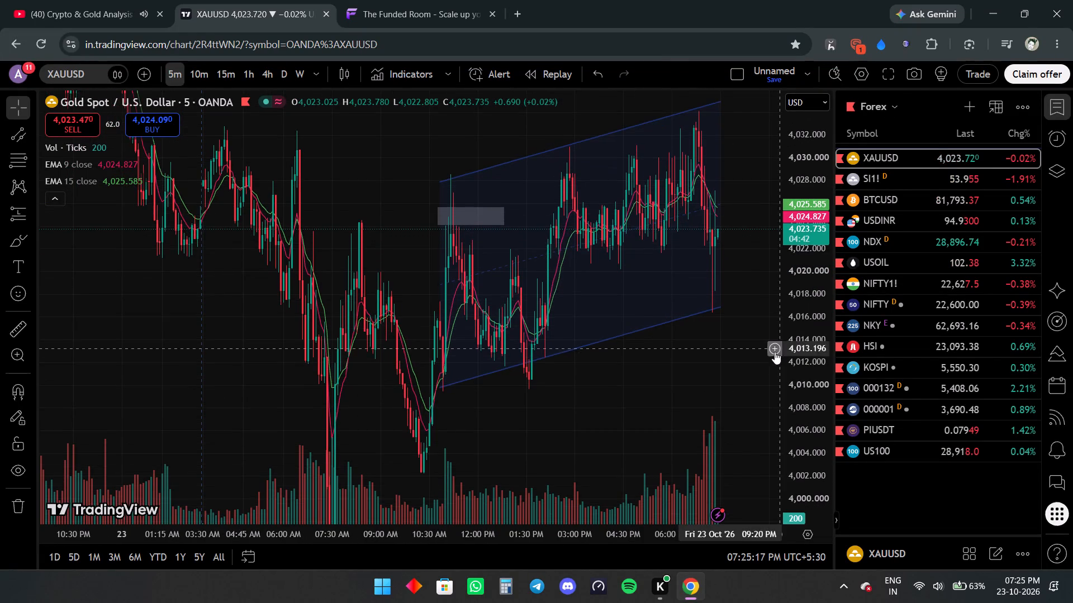
pyautogui.scroll(8, 694, 369)
pyautogui.moveTo(687, 369); pyautogui.dragTo(721, 422)
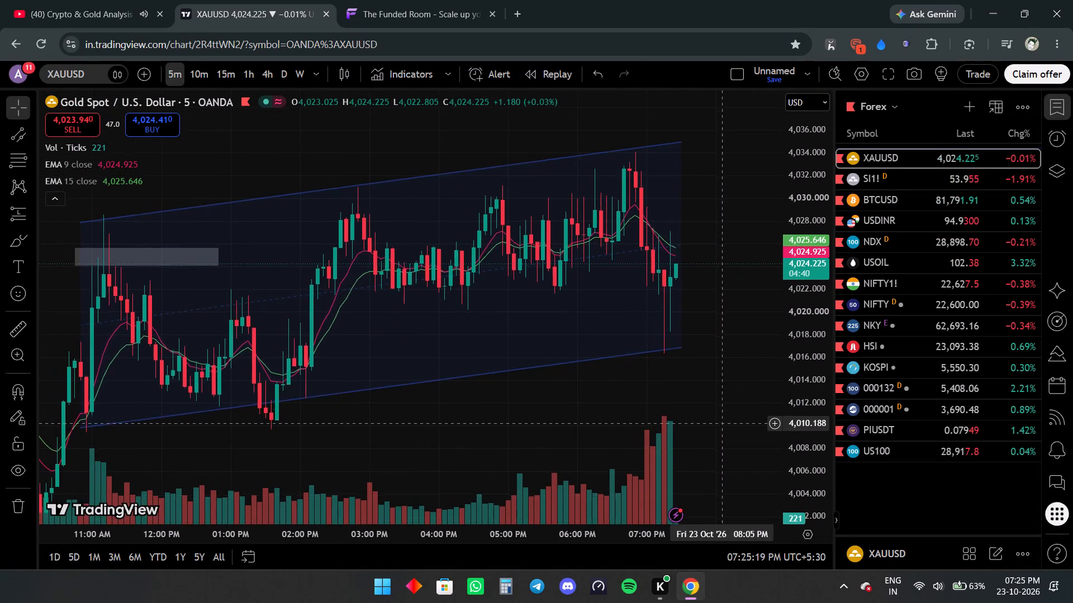
pyautogui.moveTo(721, 422); pyautogui.dragTo(721, 422)
pyautogui.scroll(-2, 711, 389)
pyautogui.moveTo(811, 161); pyautogui.dragTo(813, 269)
pyautogui.moveTo(752, 362); pyautogui.dragTo(704, 328)
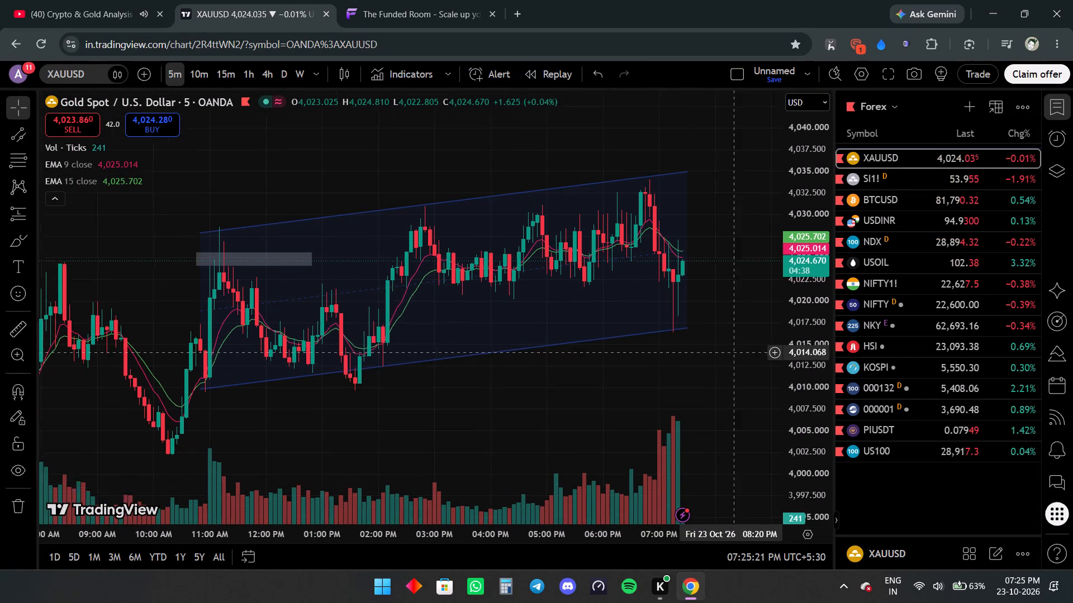
pyautogui.moveTo(704, 328); pyautogui.dragTo(708, 327)
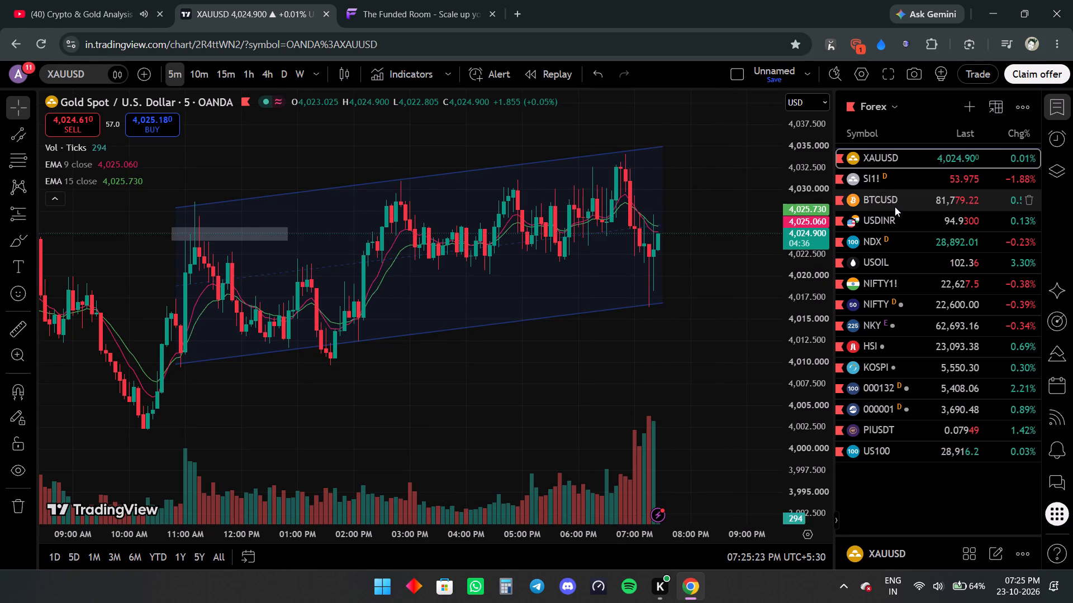
# Open the BTCUSD chart and compare it with the Bitcoin chart on the YouTube live stream.
pyautogui.click(895, 207)
pyautogui.moveTo(806, 187); pyautogui.dragTo(807, 366)
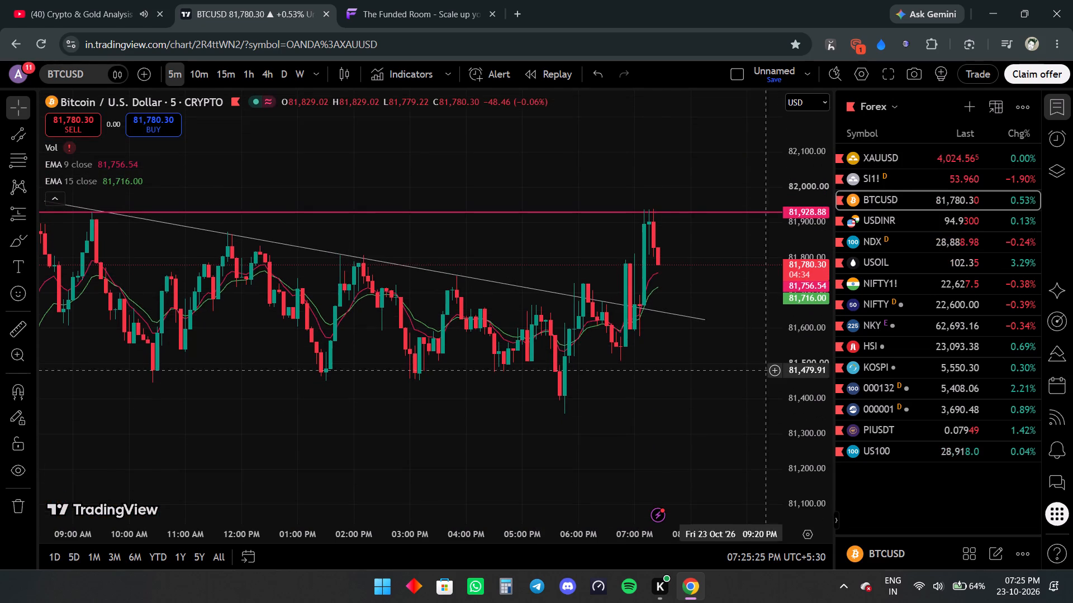
pyautogui.scroll(-4, 656, 358)
pyautogui.scroll(3, 656, 358)
pyautogui.click(115, 0)
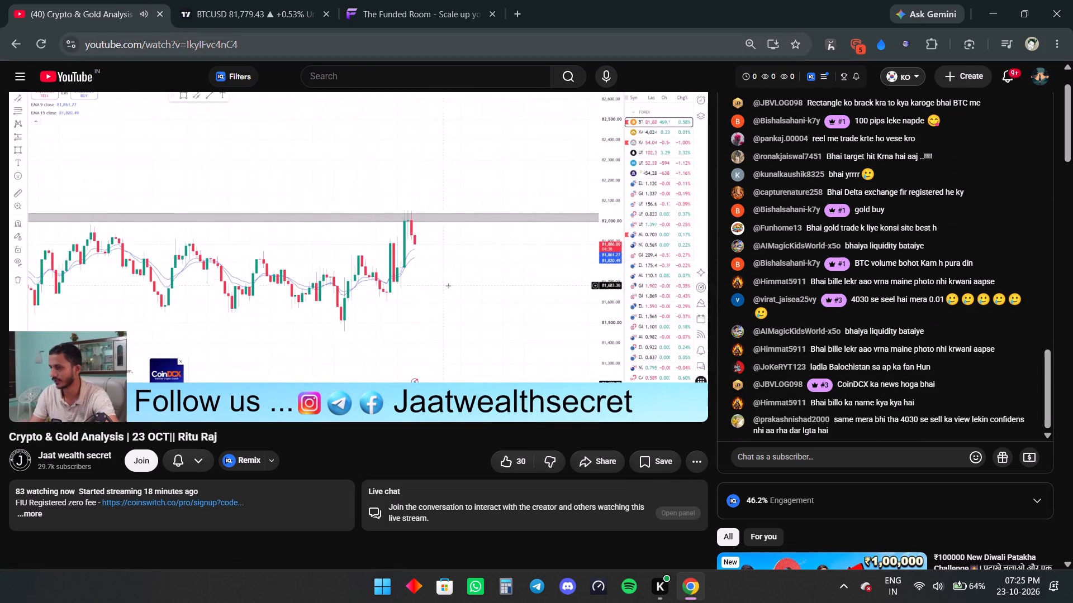
pyautogui.click(288, 0)
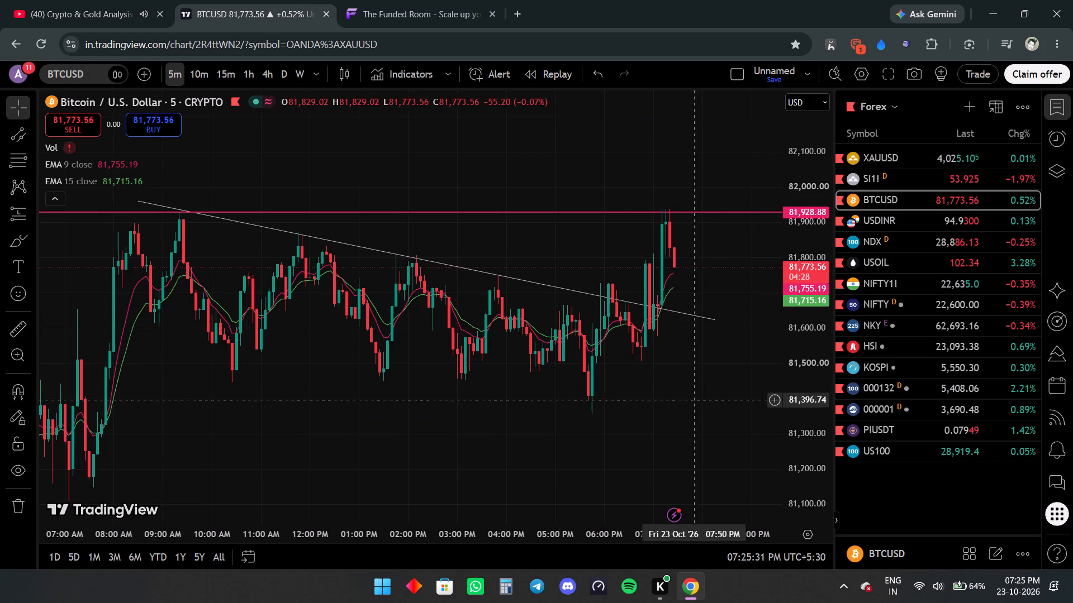
# Measure the BTCUSD price range downward from just below the 81,928.88 level to beneath the recent lows.
pyautogui.keyDown('shift'); pyautogui.click(708, 221); pyautogui.keyUp('shift')
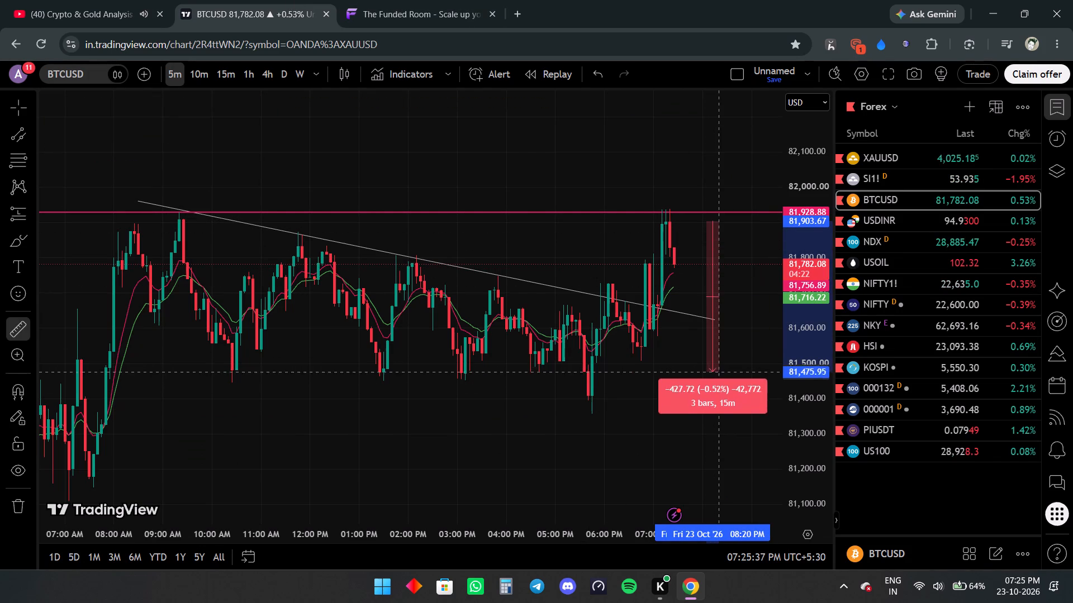
pyautogui.keyDown('shift'); pyautogui.click(718, 394); pyautogui.keyUp('shift')
pyautogui.click(718, 394)
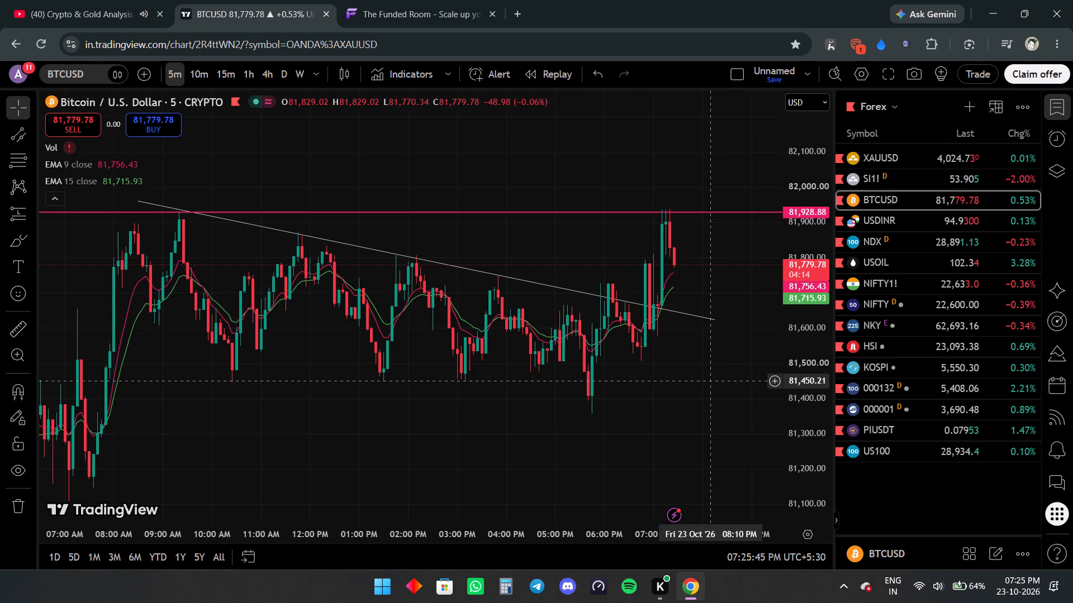
# Add a horizontal line at 81,450.21 along the recent lows on the BTCUSD 5-minute chart.
pyautogui.hotkey('alt', 'h')
pyautogui.click(714, 425)
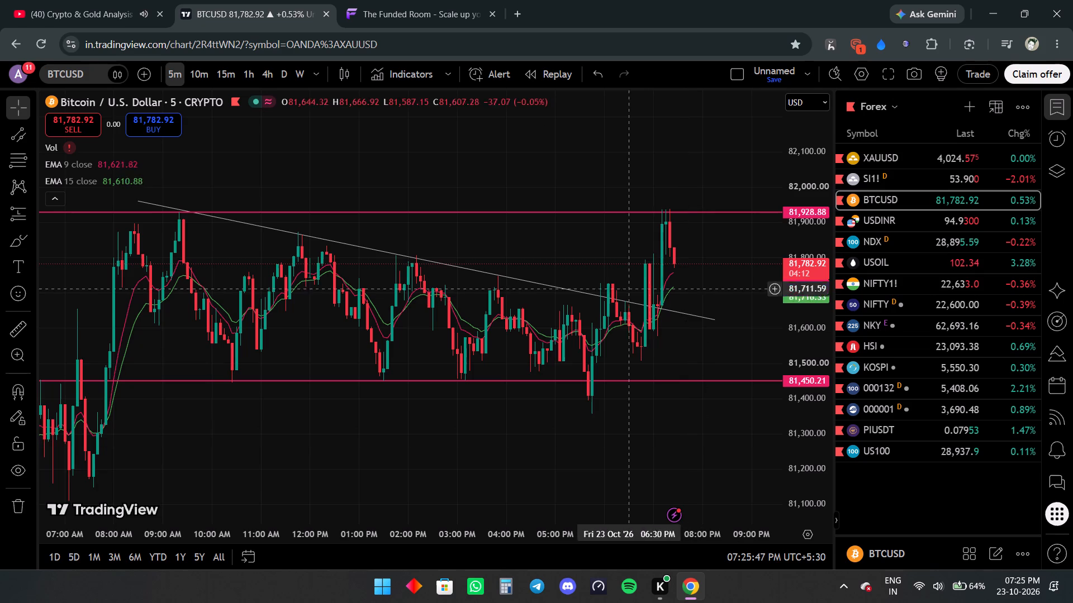
pyautogui.scroll(-2, 650, 475)
pyautogui.scroll(2, 651, 470)
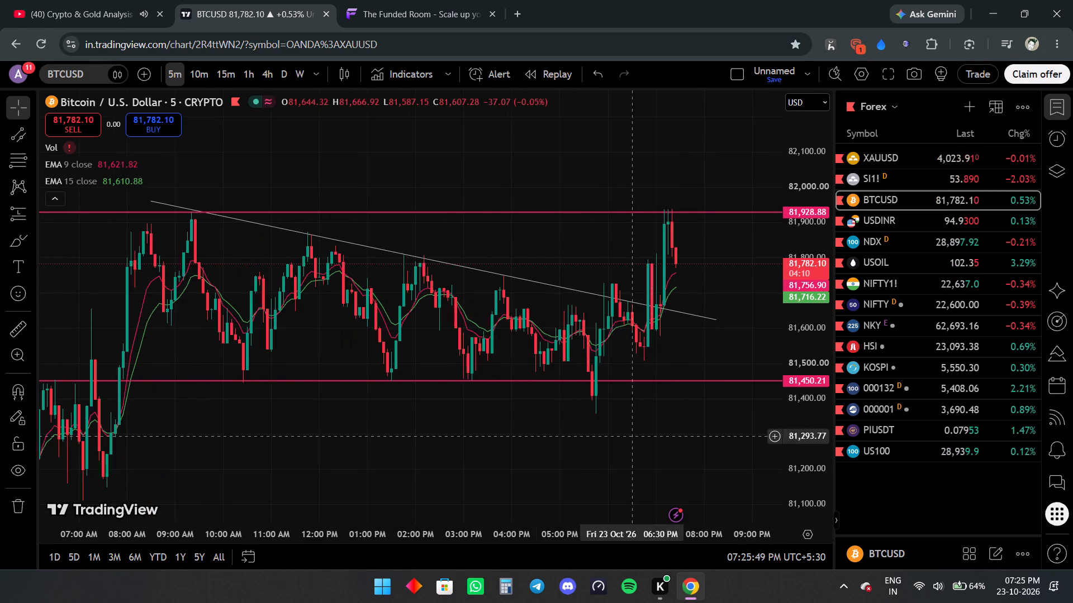
# Switch to The Funded Room's trading page to view the XAU/USD chart.
pyautogui.click(444, 7)
pyautogui.click(255, 0)
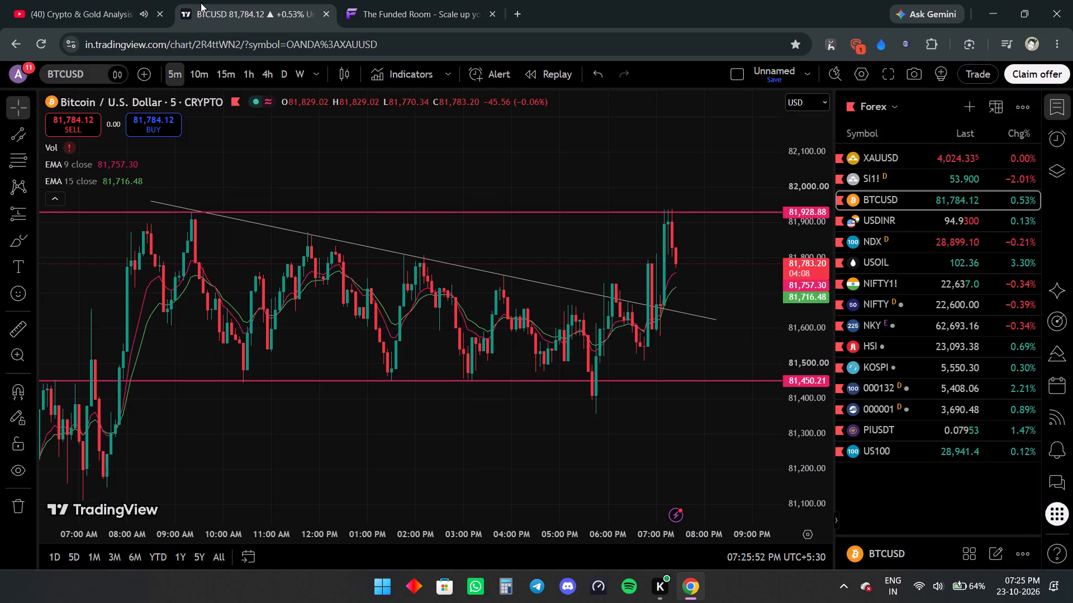
pyautogui.click(388, 0)
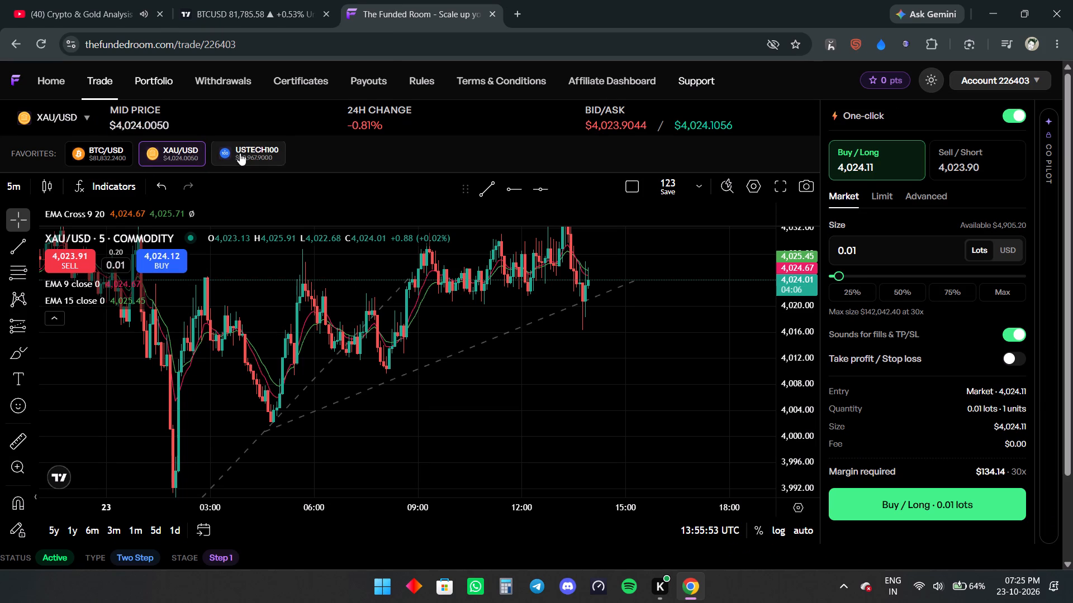
# Check the chart on the YouTube live stream and return to The Funded Room's trading page.
pyautogui.click(74, 0)
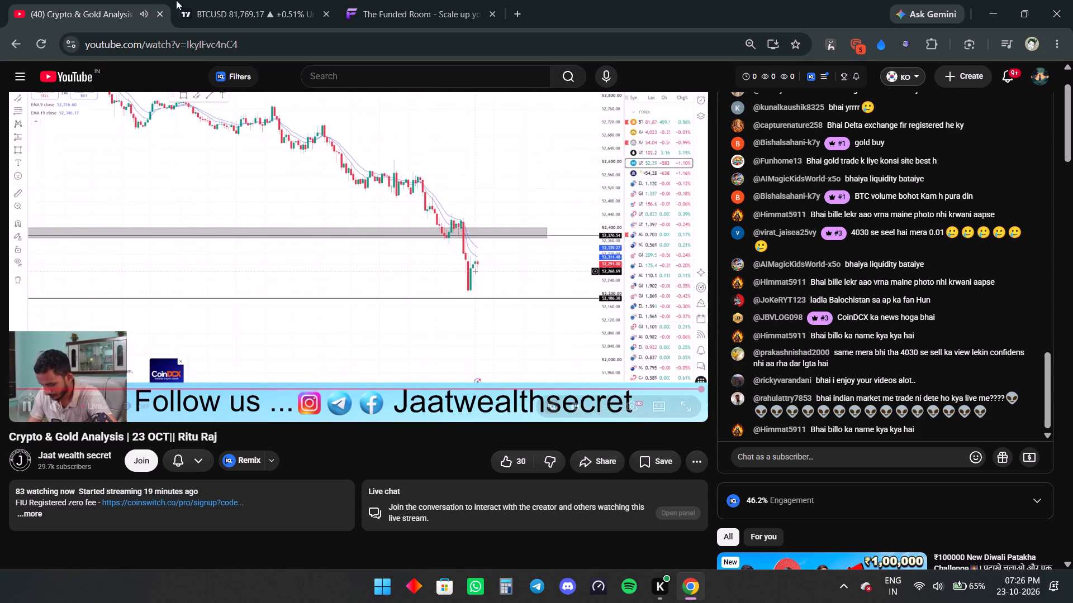
pyautogui.click(380, 0)
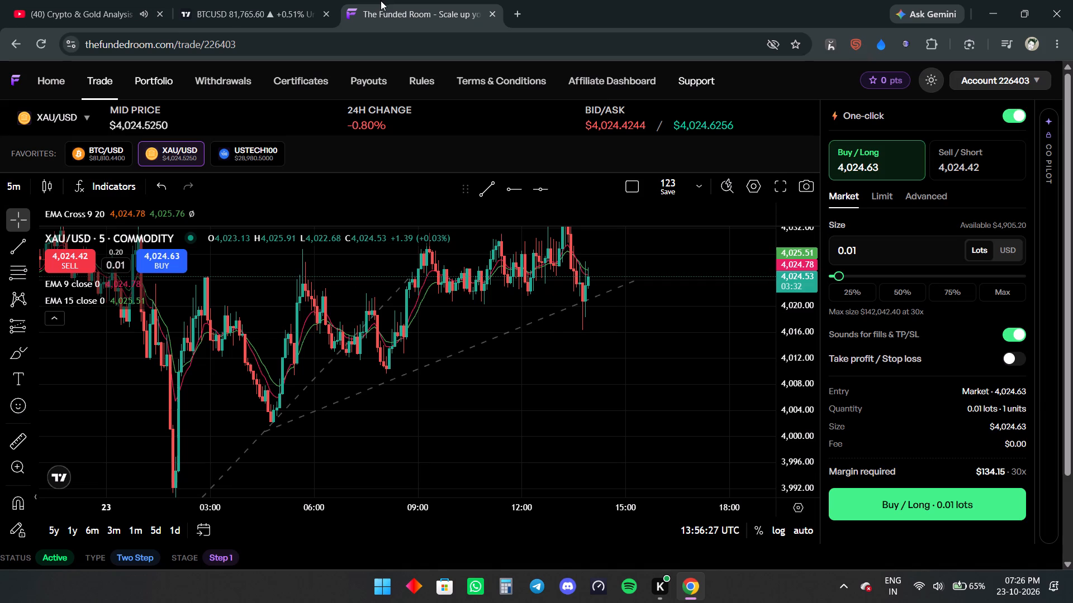
# On TradingView, search the indices for US30 and add US30 Index (Cash) to the Forex watchlist.
pyautogui.click(198, 0)
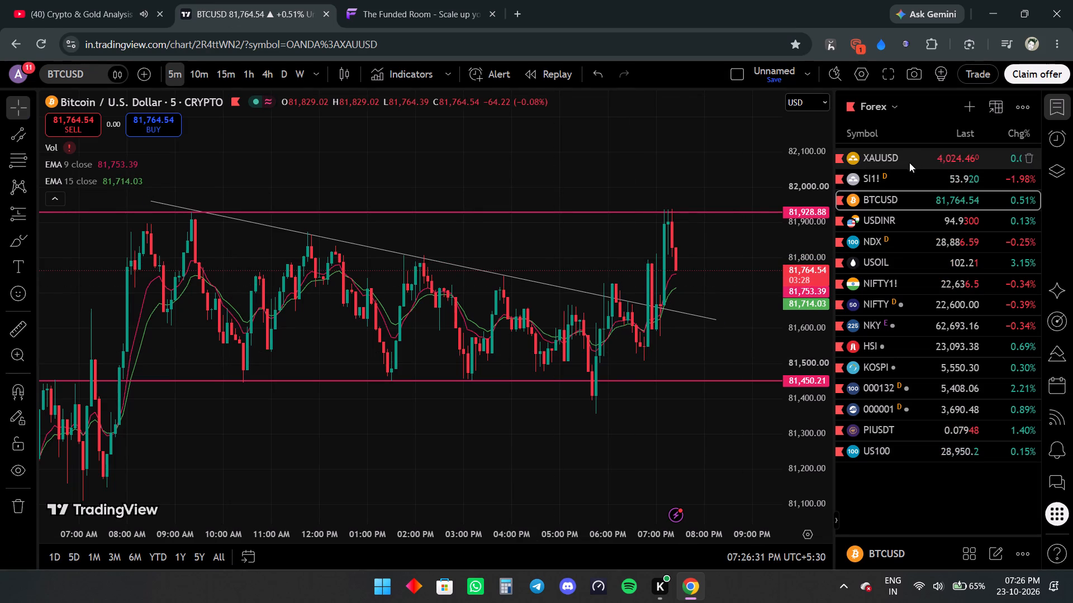
pyautogui.click(965, 106)
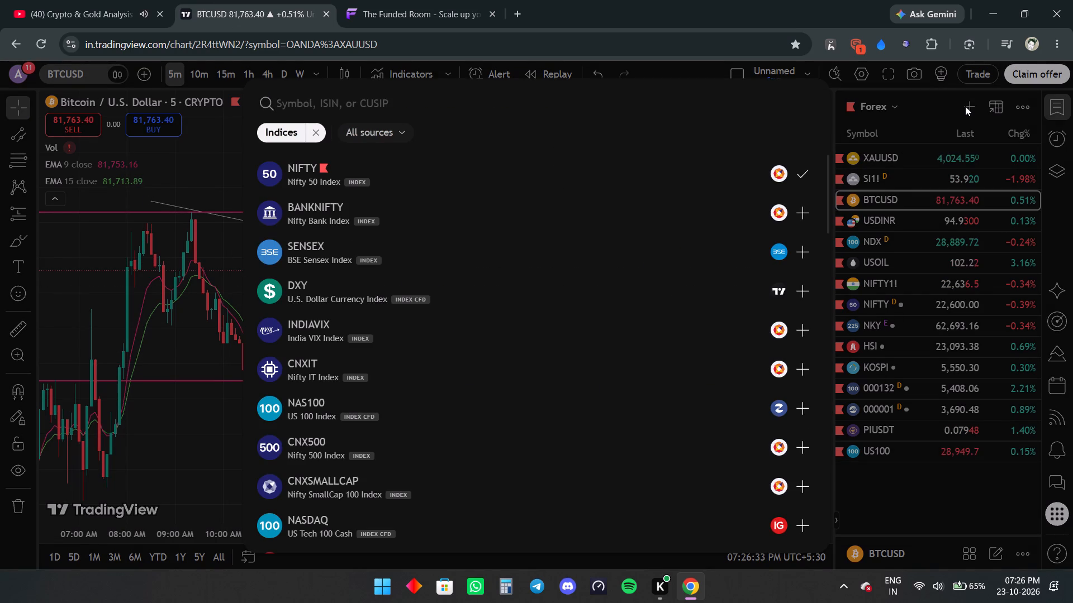
pyautogui.write('us')
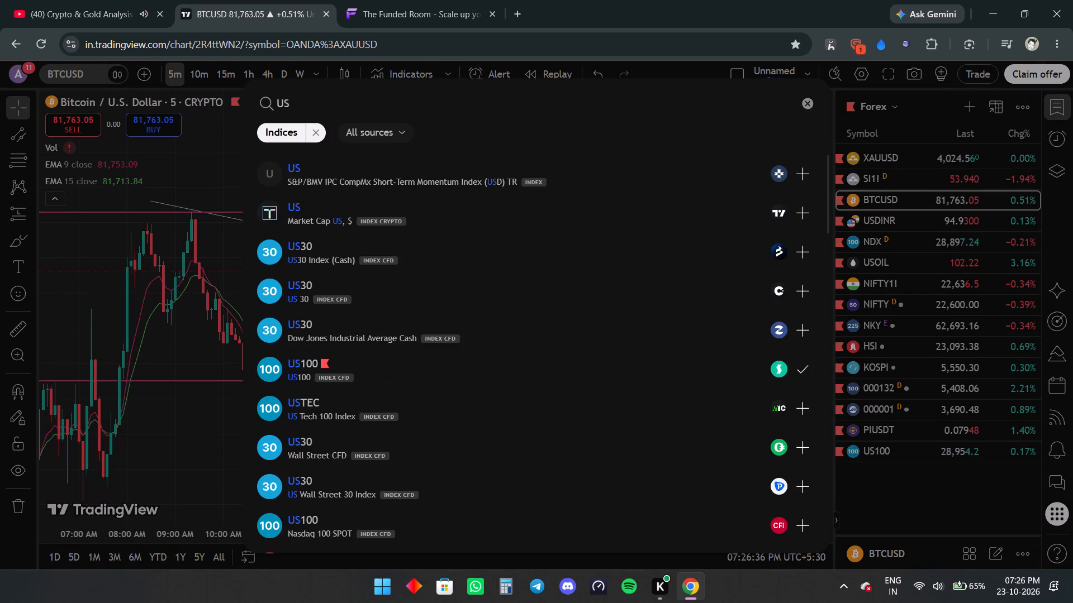
pyautogui.write('30')
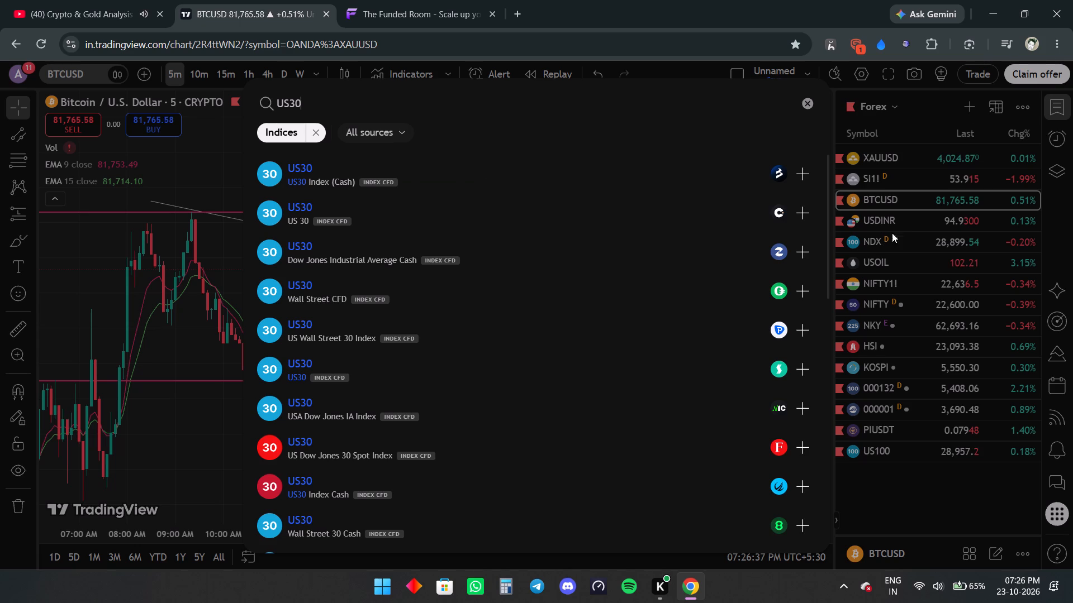
pyautogui.scroll(-5, 616, 389)
pyautogui.scroll(9, 619, 389)
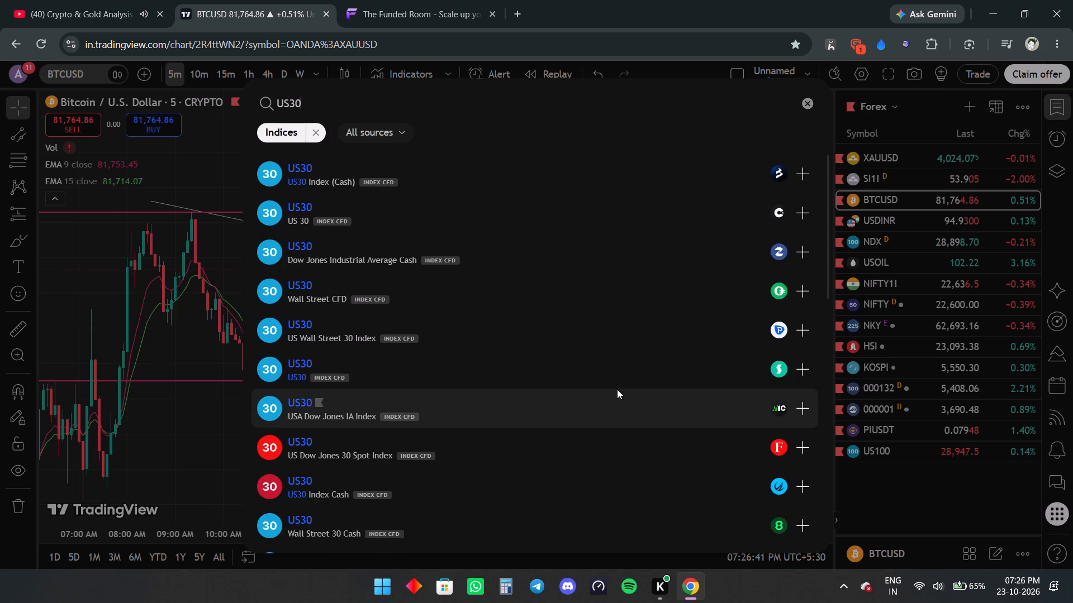
pyautogui.scroll(2, 617, 389)
pyautogui.scroll(5, 397, 216)
pyautogui.click(397, 135)
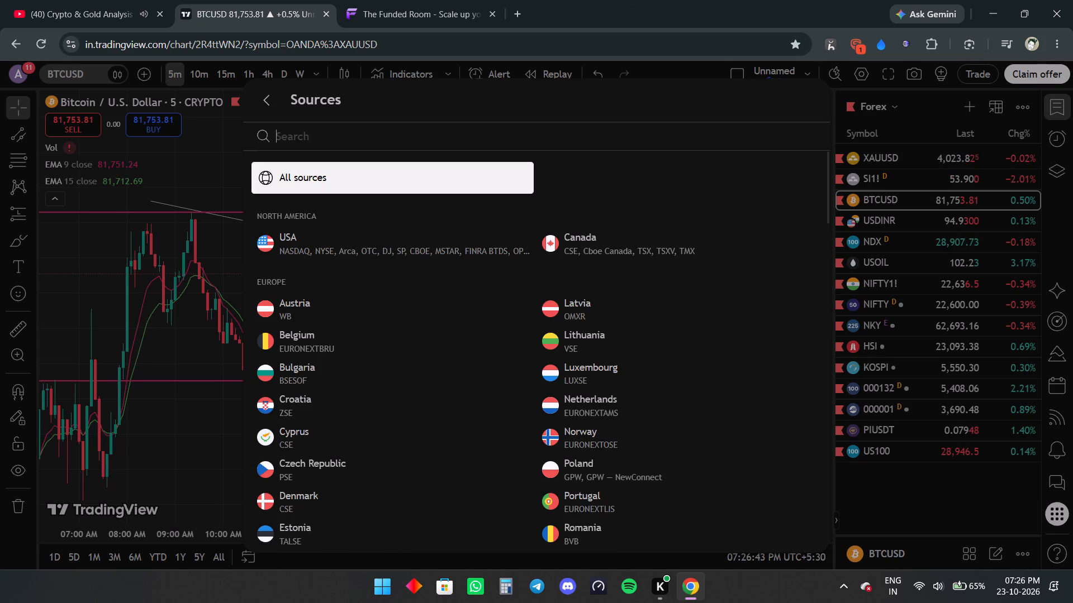
pyautogui.click(270, 105)
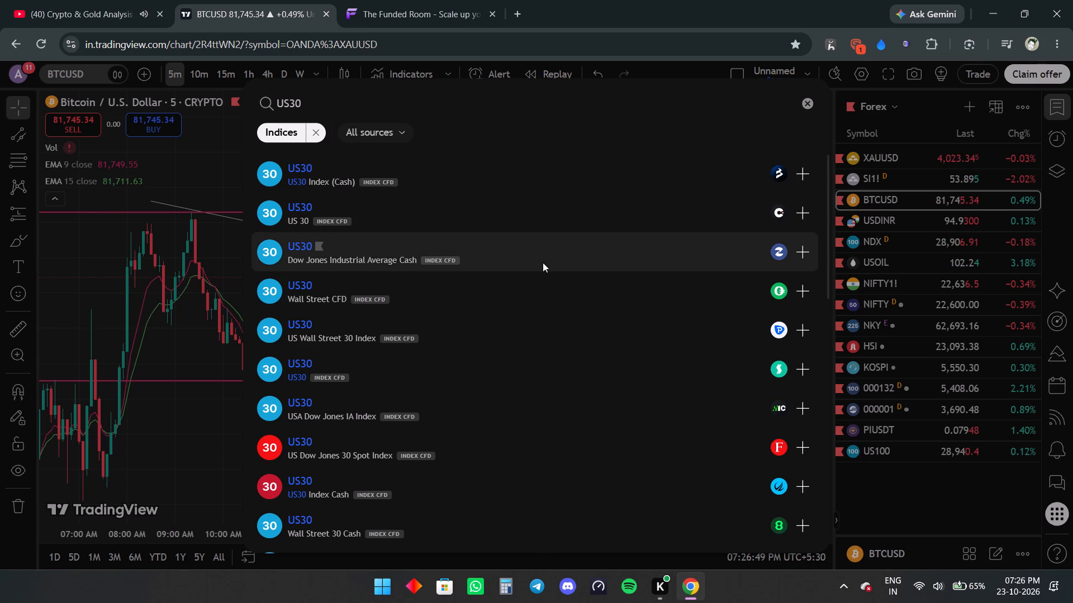
pyautogui.click(808, 172)
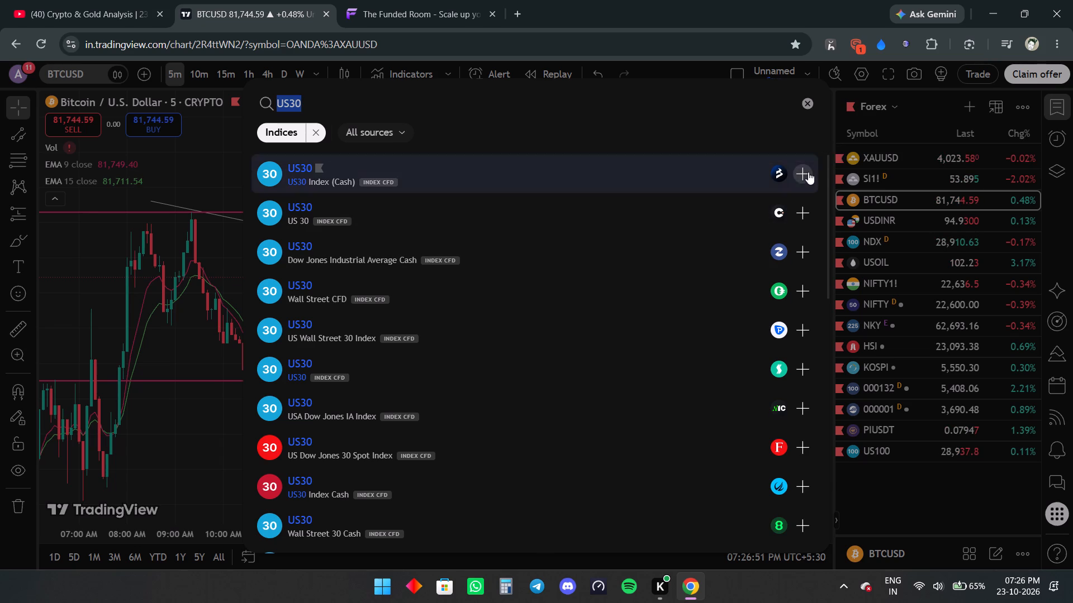
pyautogui.click(808, 103)
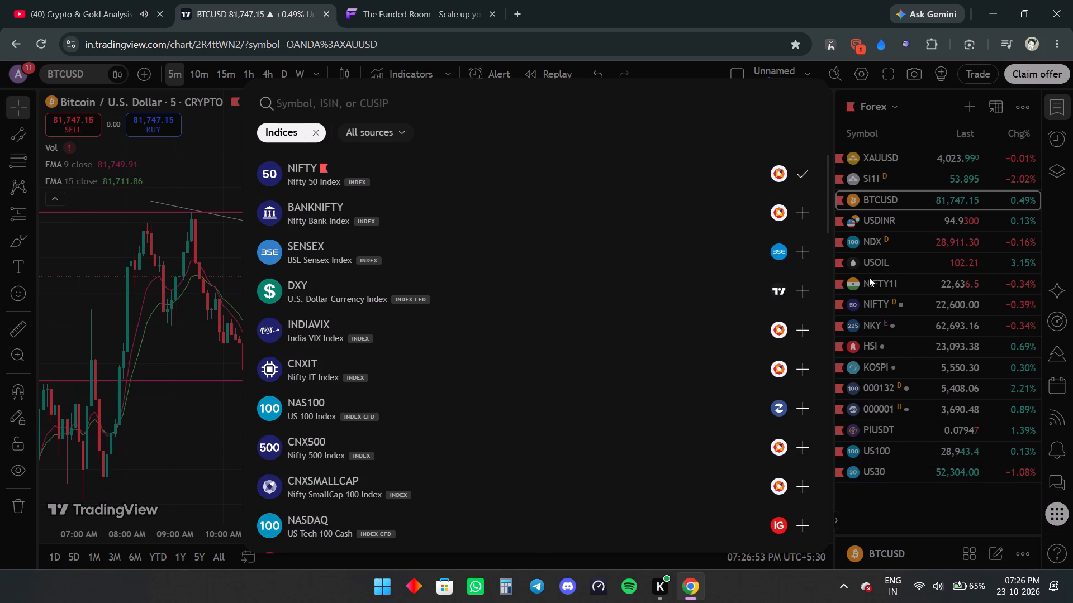
pyautogui.click(192, 397)
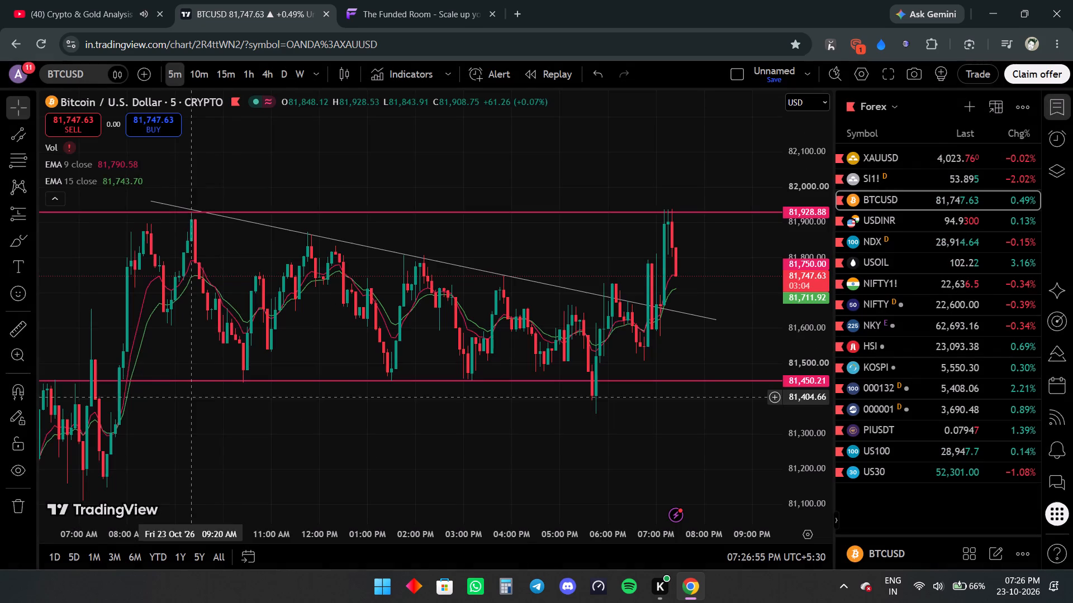
# Switch to The Funded Room, open the US30/USD market from the indices, and examine its recent price action.
pyautogui.click(421, 0)
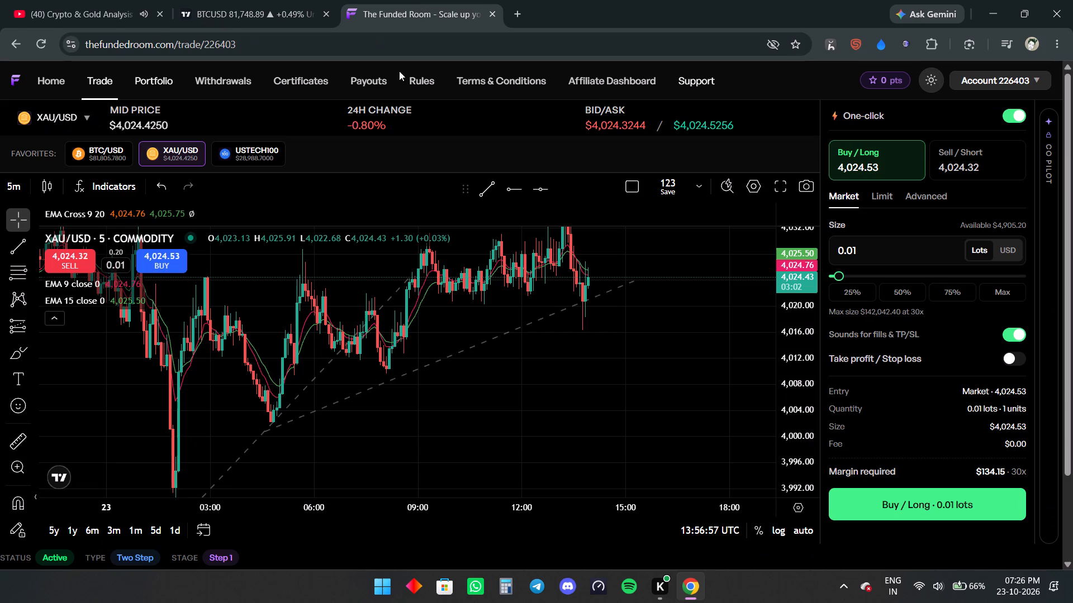
pyautogui.click(84, 122)
pyautogui.scroll(-1, 120, 425)
pyautogui.click(349, 200)
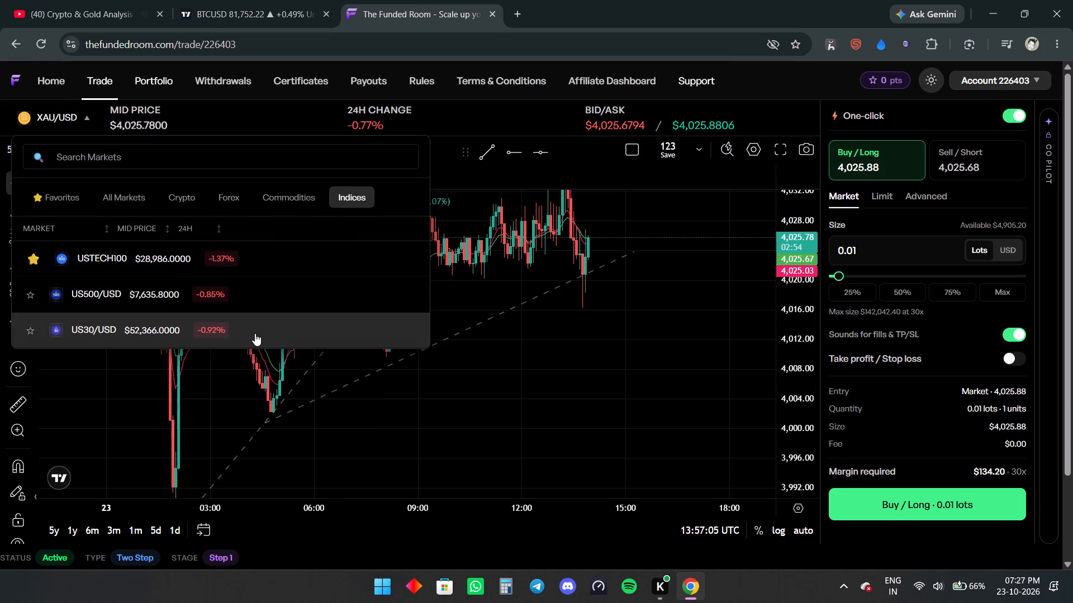
pyautogui.click(179, 328)
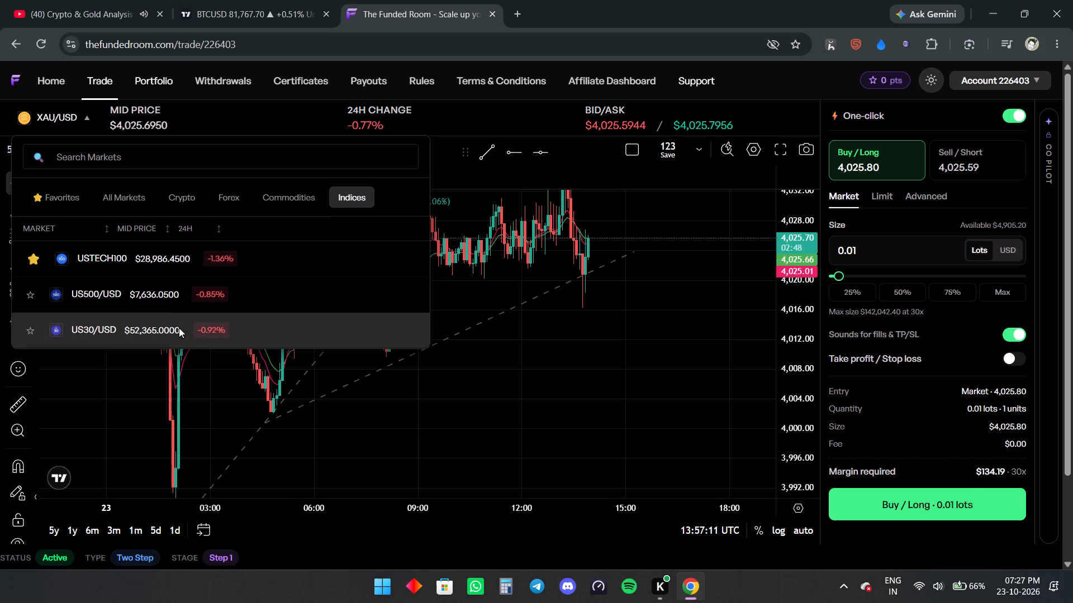
pyautogui.moveTo(602, 406); pyautogui.dragTo(523, 406)
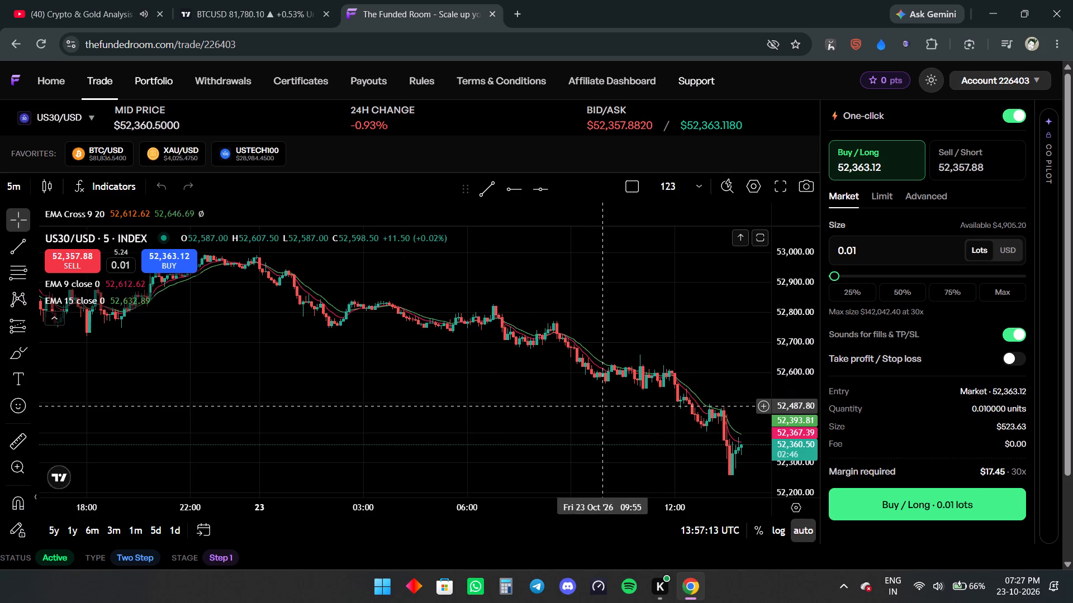
pyautogui.moveTo(523, 406); pyautogui.dragTo(394, 398)
pyautogui.scroll(-7, 399, 398)
pyautogui.scroll(10, 400, 398)
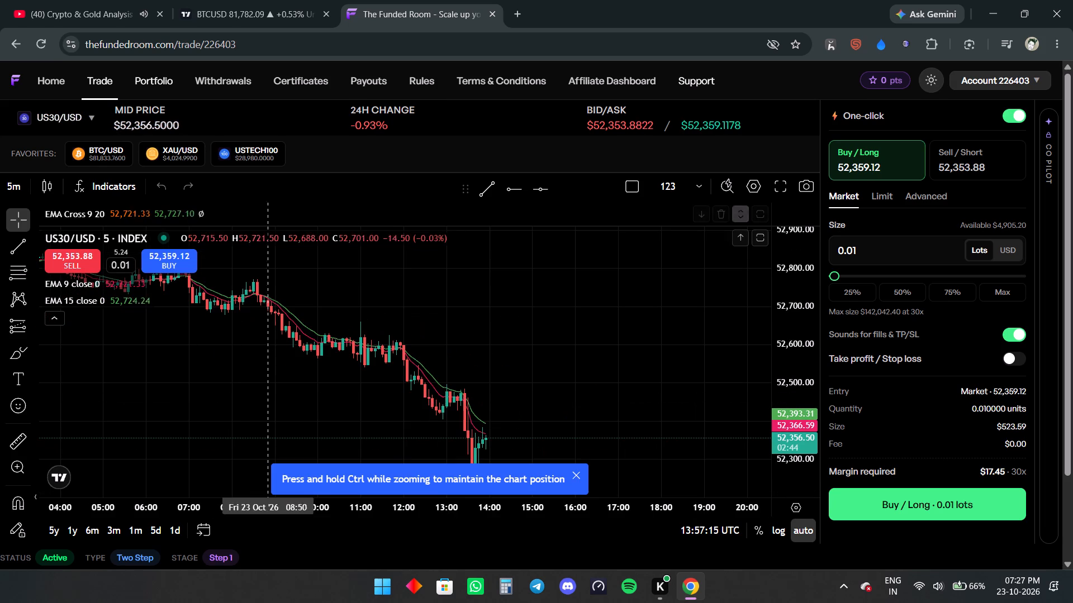
# Open the favourite XAU/USD market and examine the recent candles against the dashed trend lines.
pyautogui.click(176, 154)
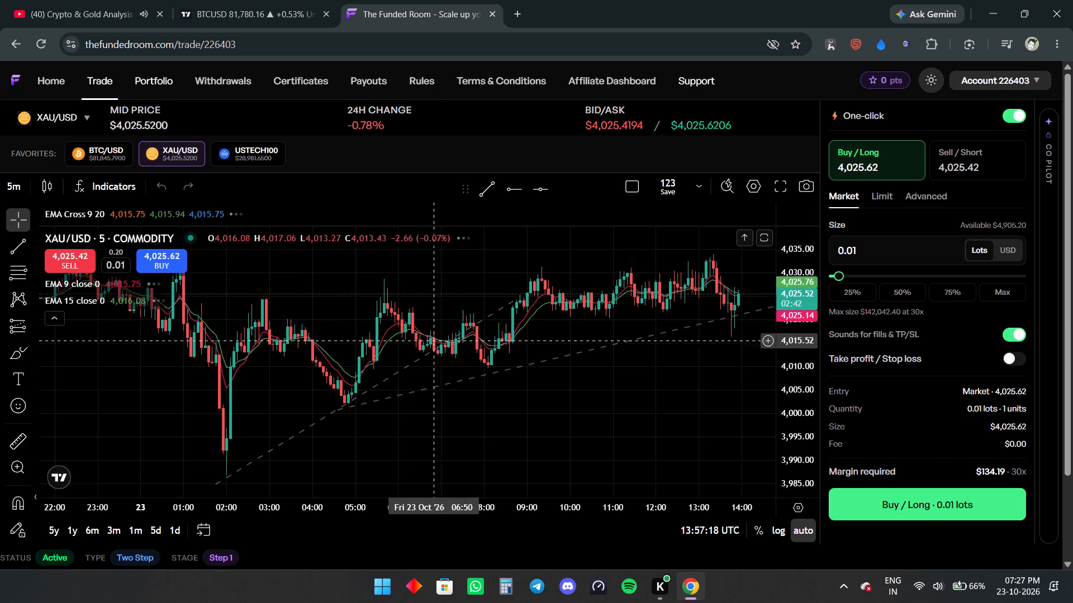
pyautogui.moveTo(704, 396); pyautogui.dragTo(582, 447)
pyautogui.moveTo(785, 389); pyautogui.dragTo(808, 333)
pyautogui.moveTo(767, 319); pyautogui.dragTo(765, 322)
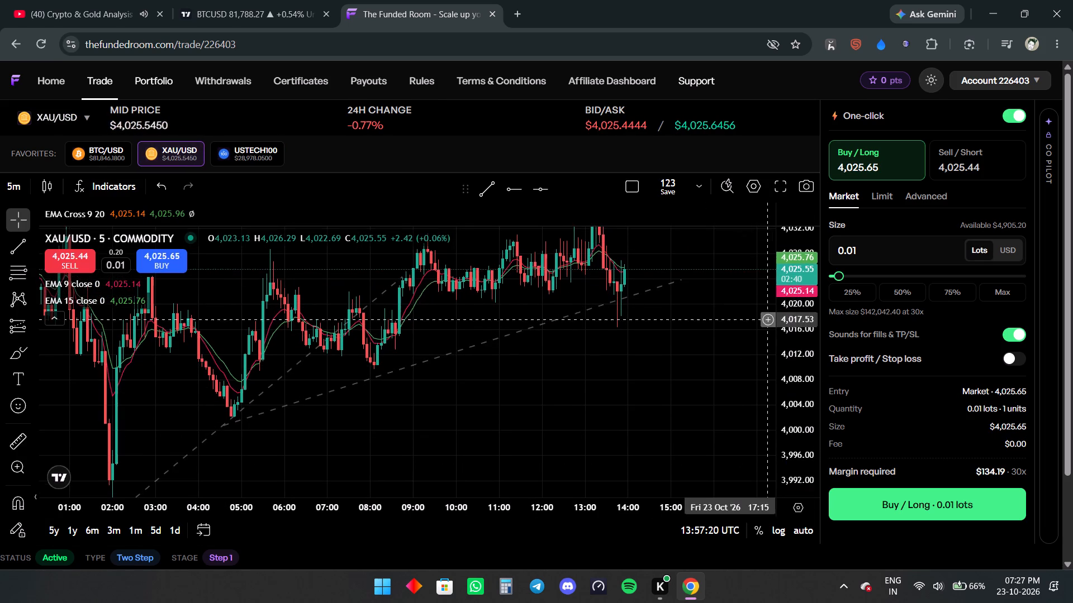
pyautogui.moveTo(765, 322); pyautogui.dragTo(746, 398)
pyautogui.scroll(-1, 746, 398)
pyautogui.scroll(1, 715, 420)
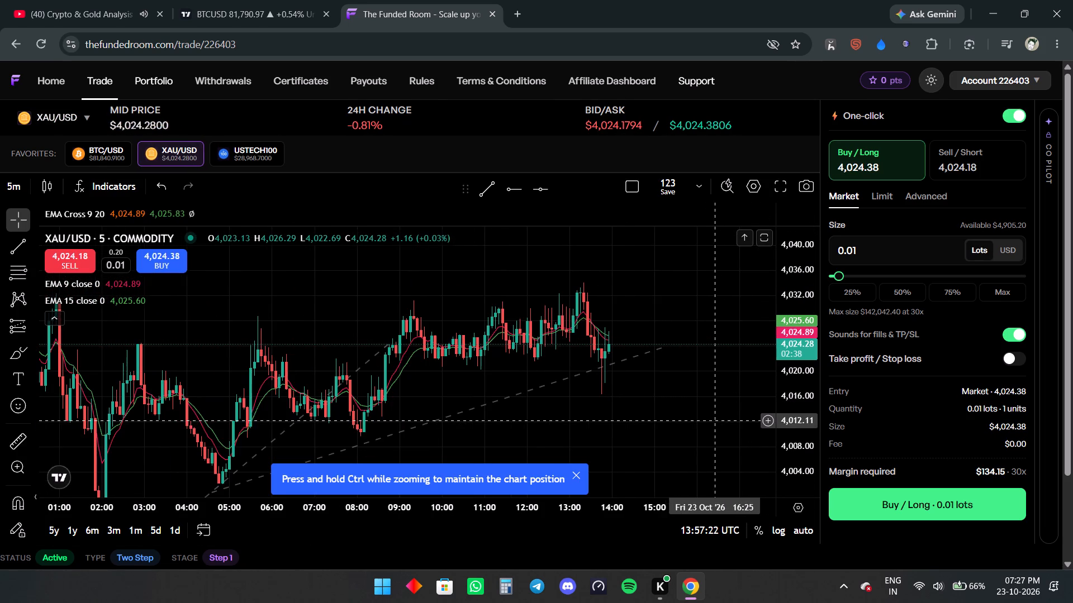
pyautogui.moveTo(670, 427); pyautogui.dragTo(667, 399)
# Switch to TradingView, open the XAUUSD chart, and examine the recent candles inside the parallel channel.
pyautogui.click(186, 0)
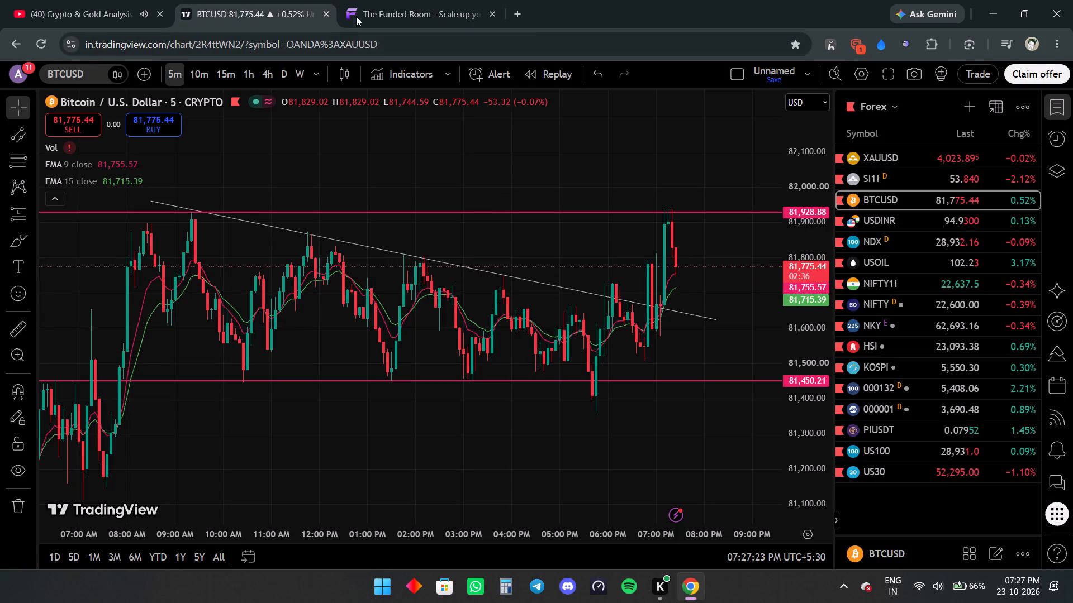
pyautogui.click(901, 152)
pyautogui.moveTo(709, 336); pyautogui.dragTo(709, 348)
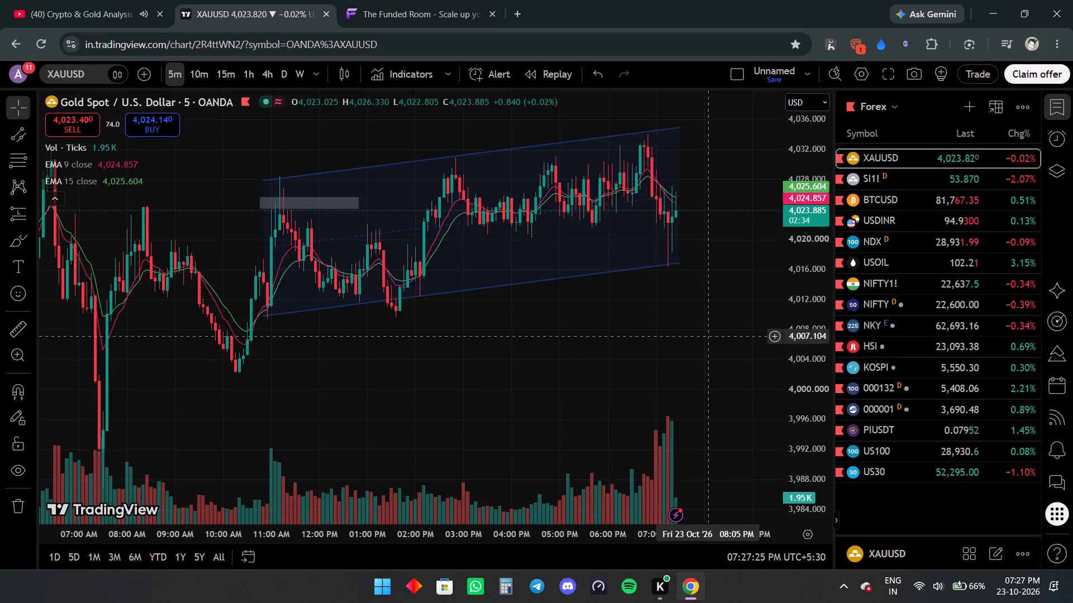
pyautogui.moveTo(709, 348); pyautogui.dragTo(708, 413)
pyautogui.scroll(4, 707, 413)
pyautogui.moveTo(813, 394); pyautogui.dragTo(799, 327)
pyautogui.scroll(-3, 714, 383)
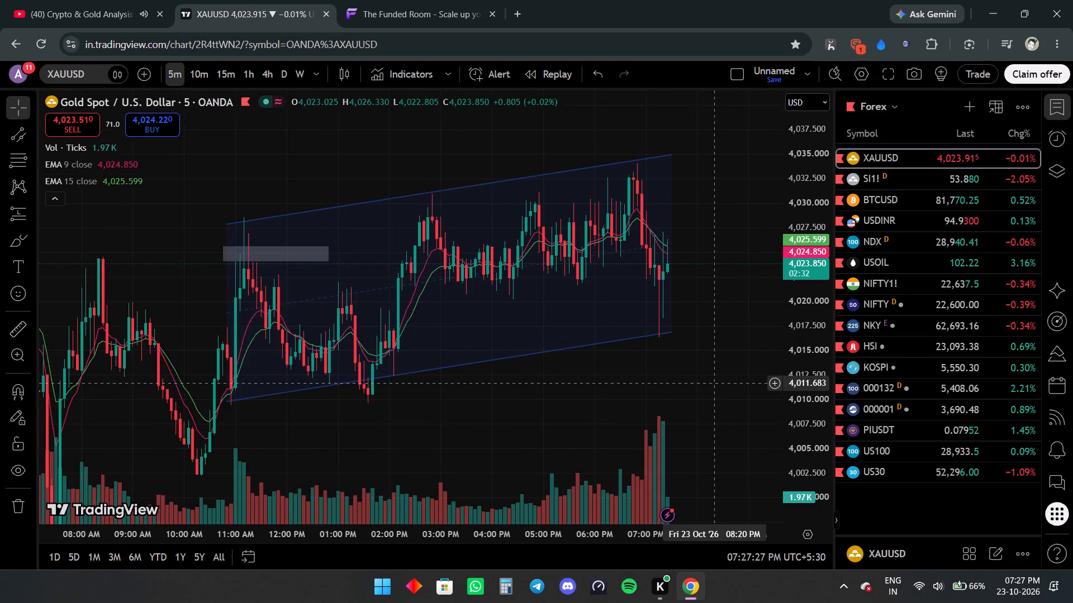
pyautogui.scroll(1, 714, 383)
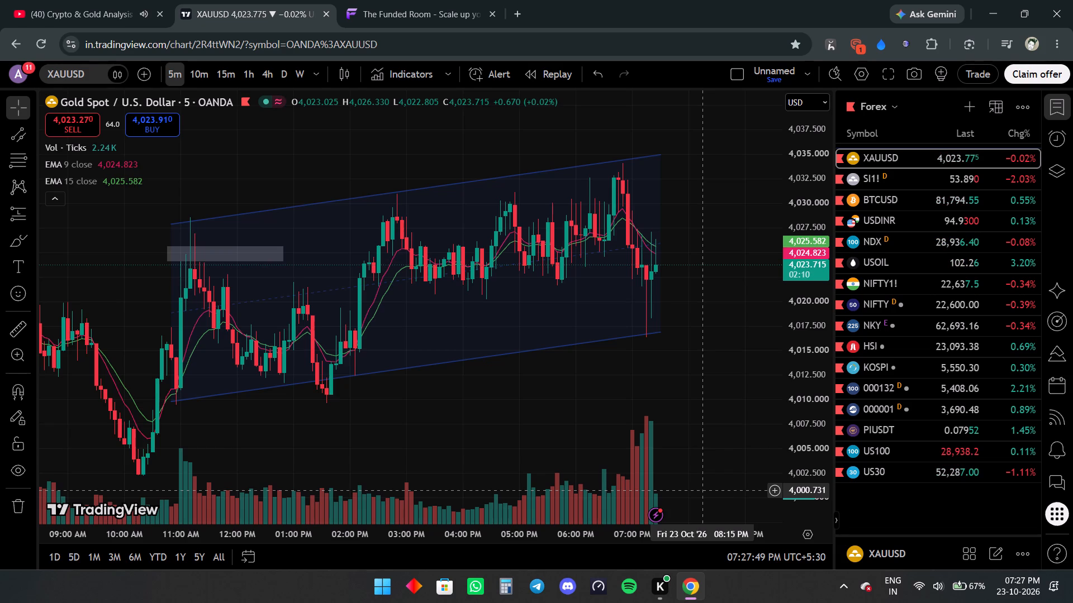
# Measure the XAUUSD price range downward from about 4,032.45 to 4,016.52 near the channel's lower edge, and clear the measurement.
pyautogui.keyDown('shift'); pyautogui.click(705, 179); pyautogui.keyUp('shift')
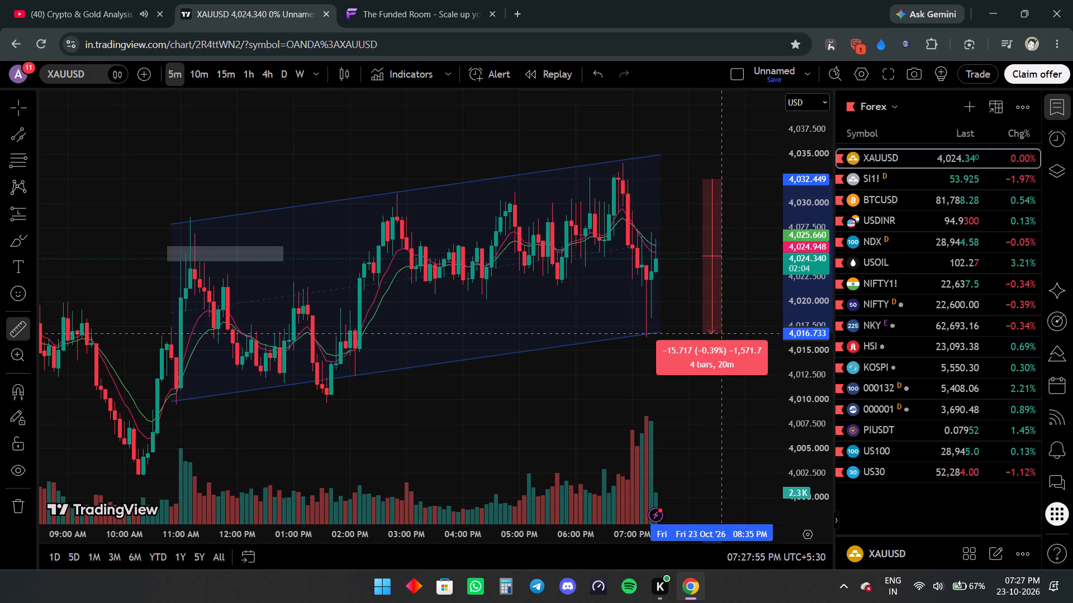
pyautogui.click(721, 335)
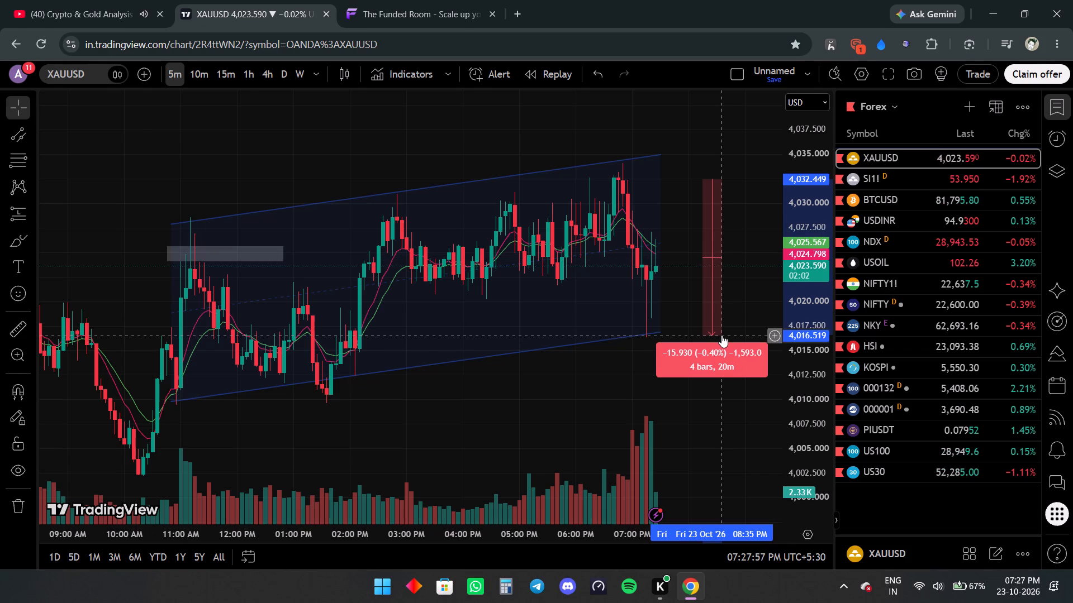
pyautogui.click(721, 335)
# Compare the gold chart on the YouTube live stream with The Funded Room's XAU/USD chart, and return to TradingView.
pyautogui.click(80, 0)
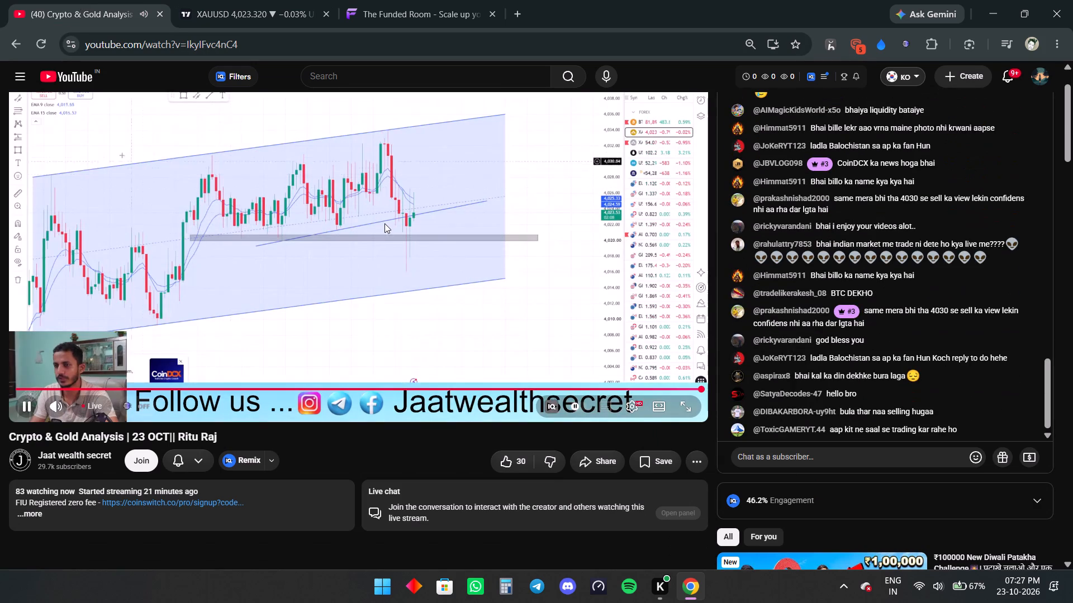
pyautogui.click(424, 0)
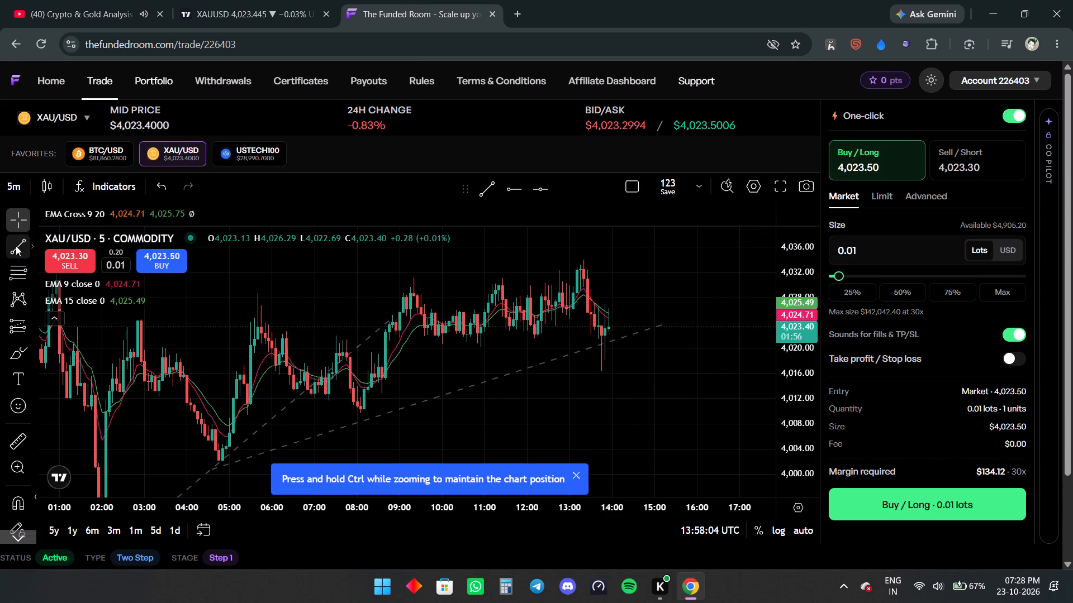
pyautogui.click(261, 0)
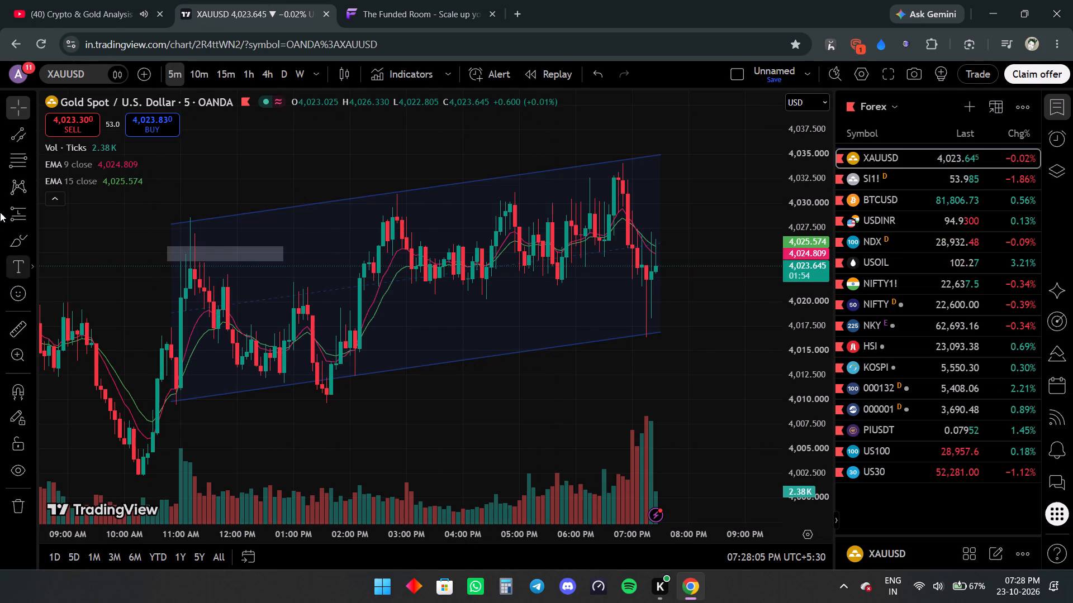
# Draw a thin rectangle zone along the recent XAUUSD lows, from 02:55 PM to about 08:35 PM with its lower edge at about 4,021.85.
pyautogui.click(23, 245)
pyautogui.doubleClick(21, 244)
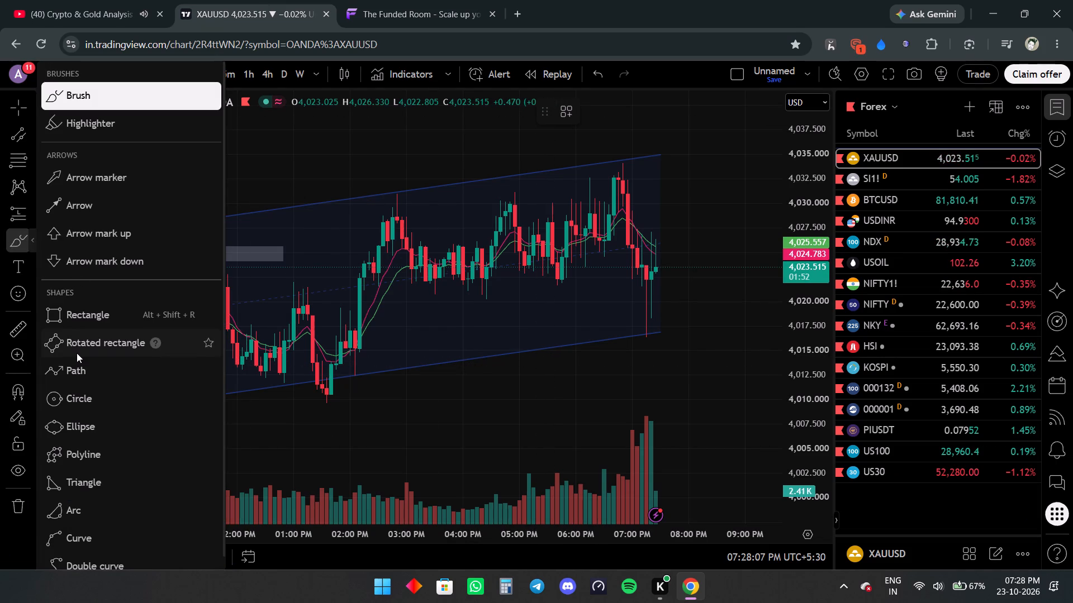
pyautogui.click(75, 322)
pyautogui.click(401, 283)
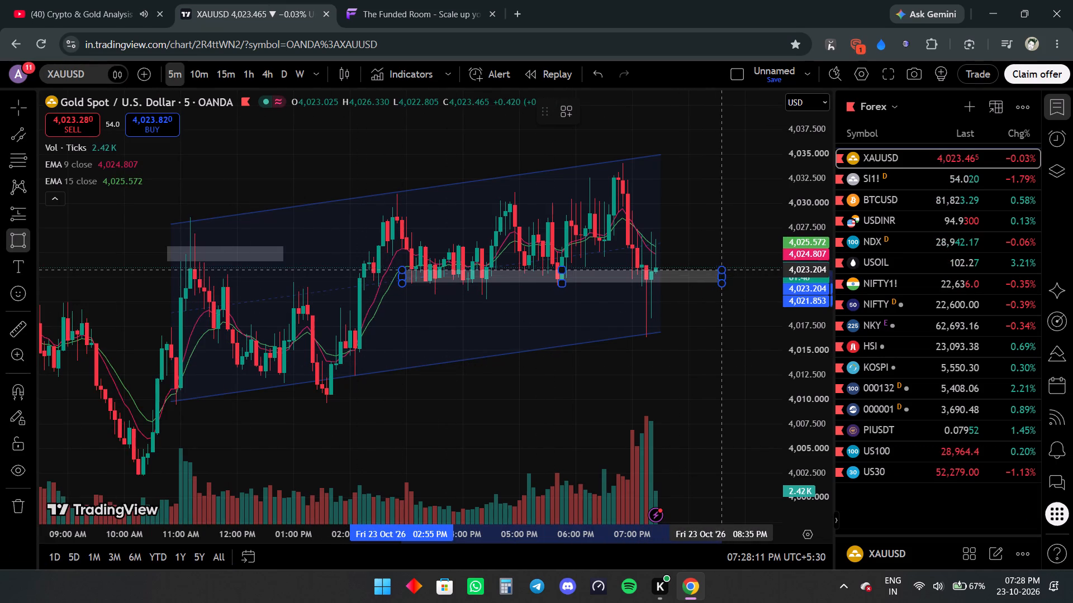
pyautogui.click(723, 274)
pyautogui.click(692, 344)
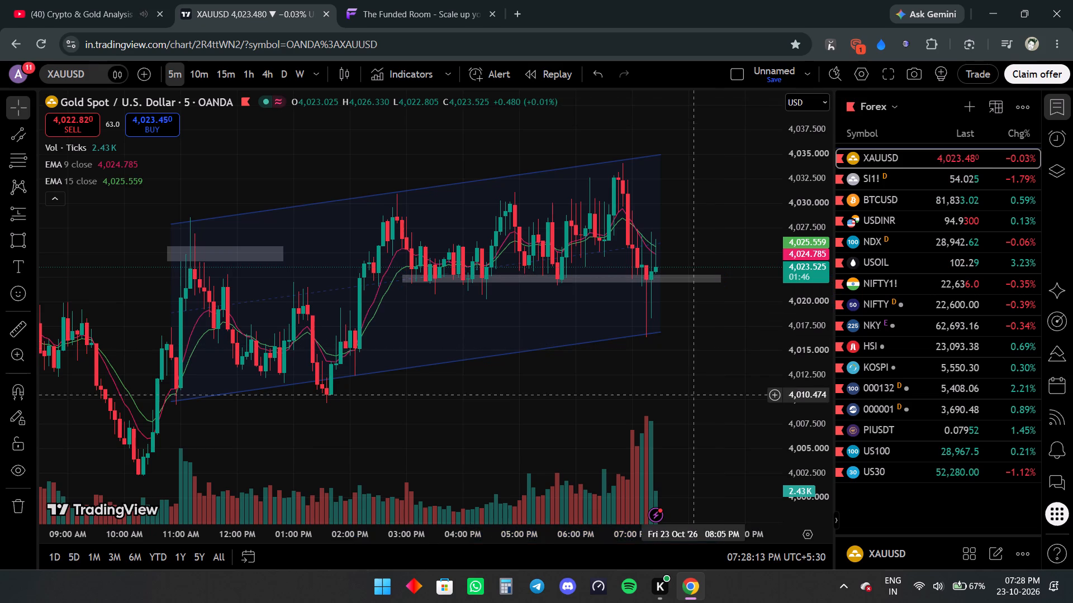
pyautogui.moveTo(697, 414); pyautogui.dragTo(652, 427)
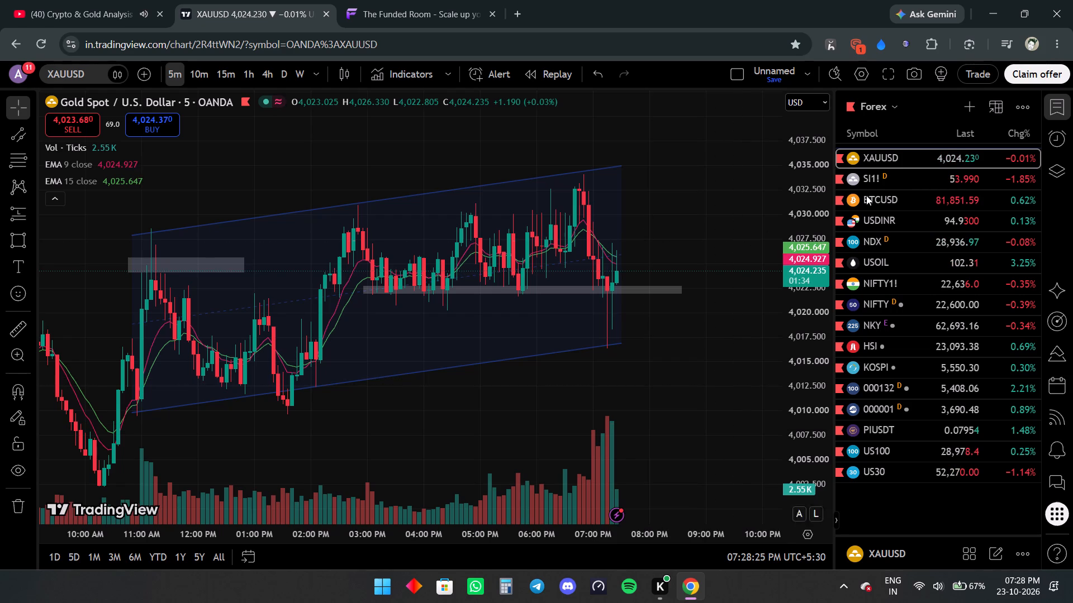
# Open the BTCUSD chart and examine the latest candles between the 81,928.88 and 81,450.21 levels.
pyautogui.click(884, 197)
pyautogui.moveTo(809, 214); pyautogui.dragTo(813, 396)
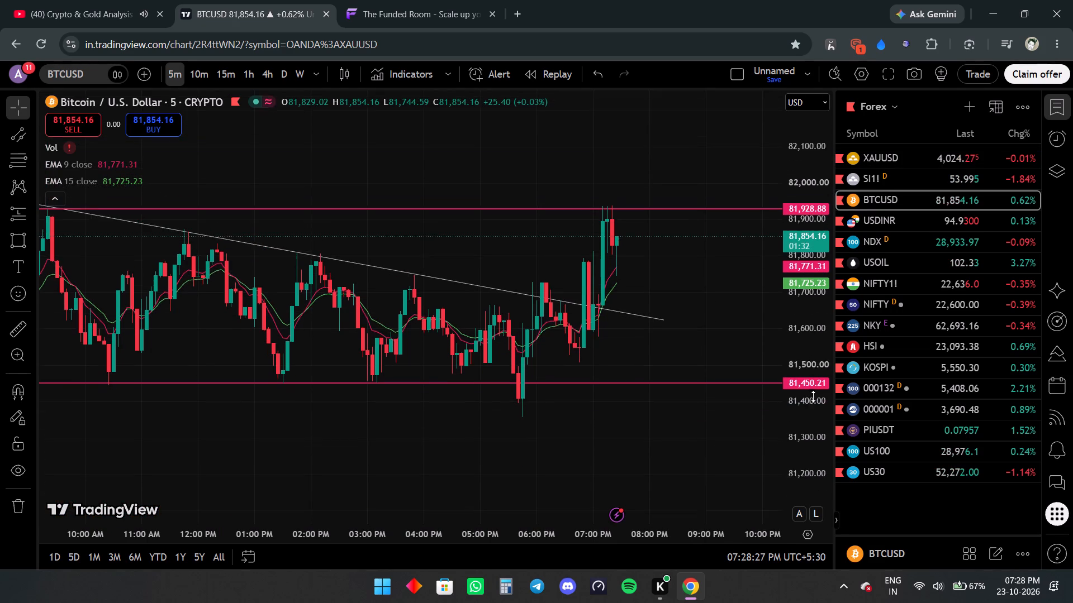
pyautogui.moveTo(813, 396); pyautogui.dragTo(813, 398)
pyautogui.scroll(3, 655, 342)
pyautogui.moveTo(623, 350); pyautogui.dragTo(715, 339)
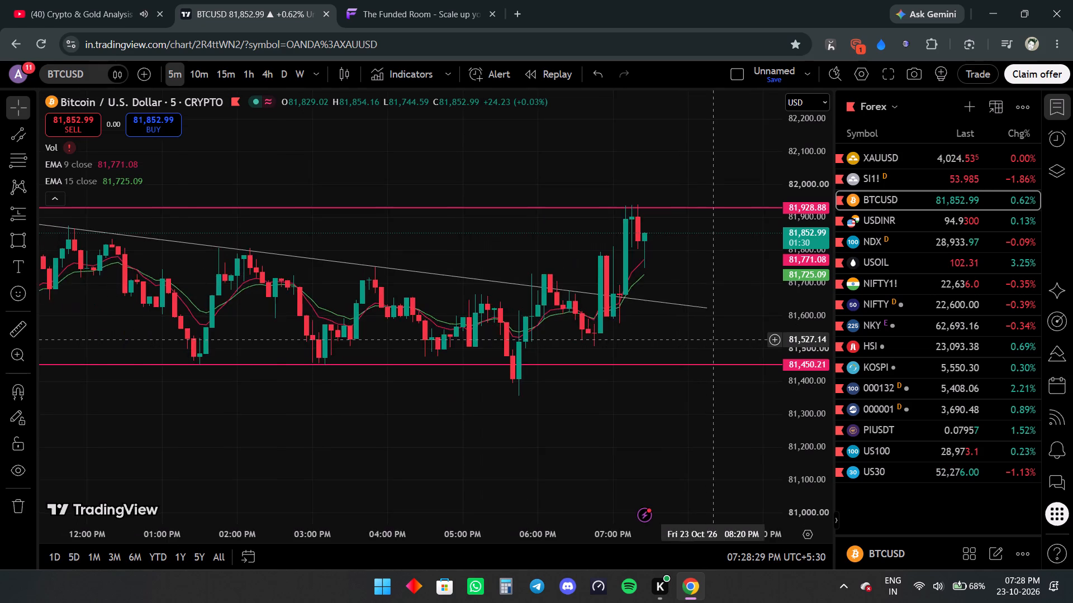
# Examine BTCUSD on the 4-hour and 1-hour timeframes around the 81,928.88 and 81,450.21 levels.
pyautogui.scroll(-4, 715, 339)
pyautogui.click(269, 84)
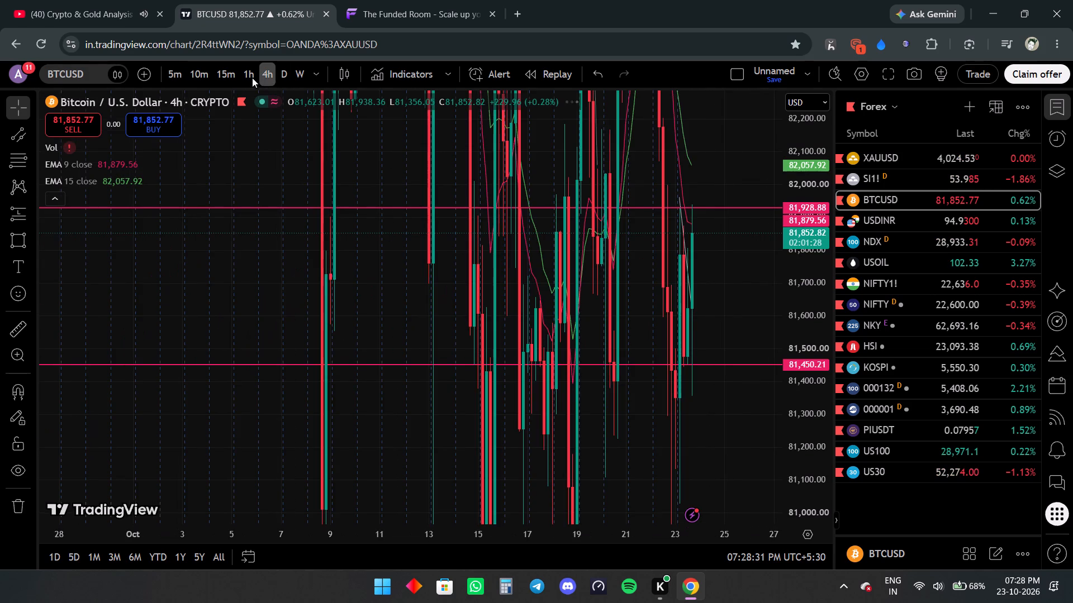
pyautogui.click(249, 76)
pyautogui.moveTo(810, 174); pyautogui.dragTo(851, 416)
pyautogui.scroll(5, 704, 456)
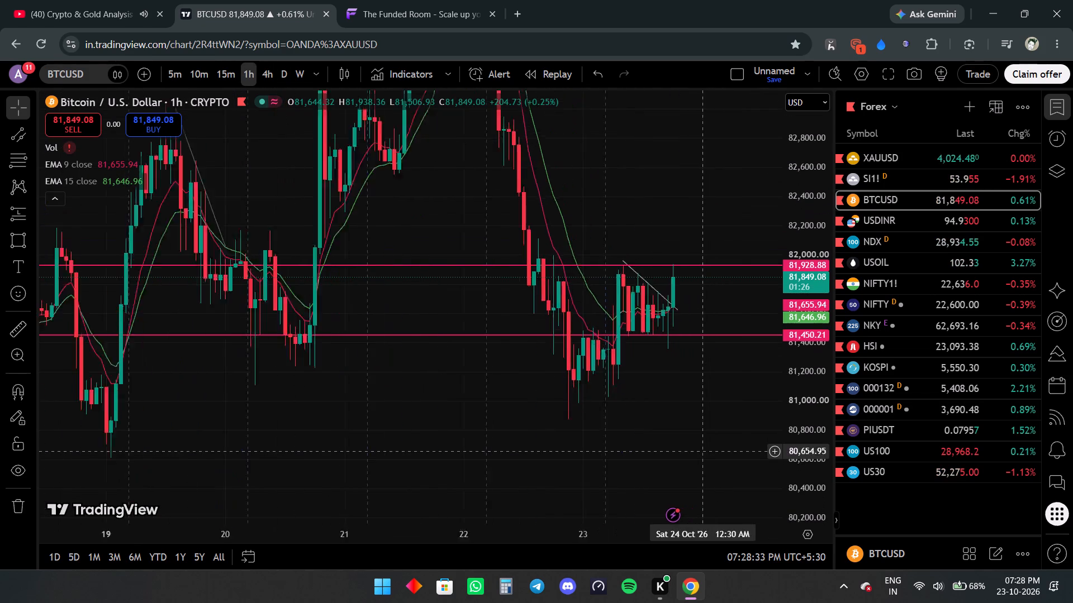
pyautogui.scroll(2, 698, 447)
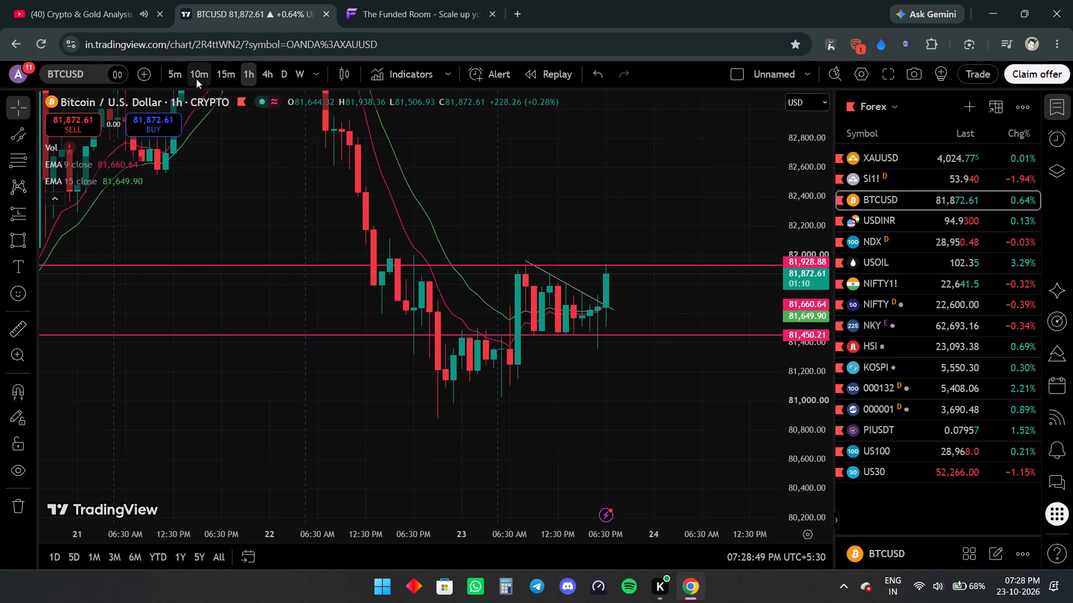
# Return BTCUSD to the 5-minute timeframe and examine the latest candles against the two horizontal levels and the descending trendline.
pyautogui.click(174, 77)
pyautogui.moveTo(829, 438); pyautogui.dragTo(795, 143)
pyautogui.moveTo(803, 315); pyautogui.dragTo(795, 127)
pyautogui.scroll(-3, 704, 256)
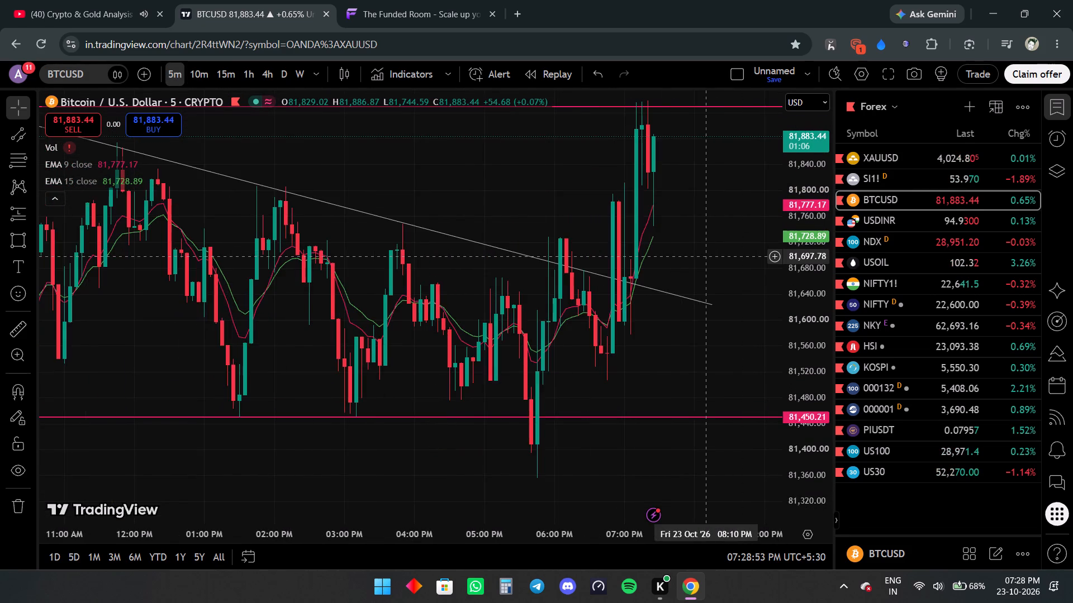
pyautogui.scroll(4, 704, 256)
pyautogui.moveTo(676, 231); pyautogui.dragTo(797, 308)
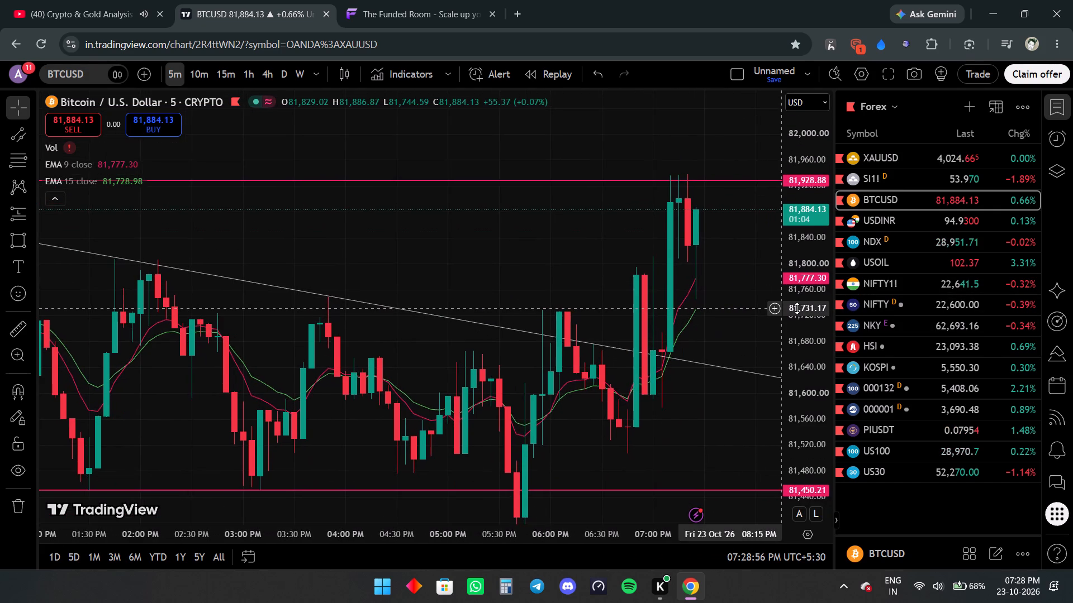
pyautogui.scroll(2, 797, 308)
pyautogui.scroll(-6, 739, 355)
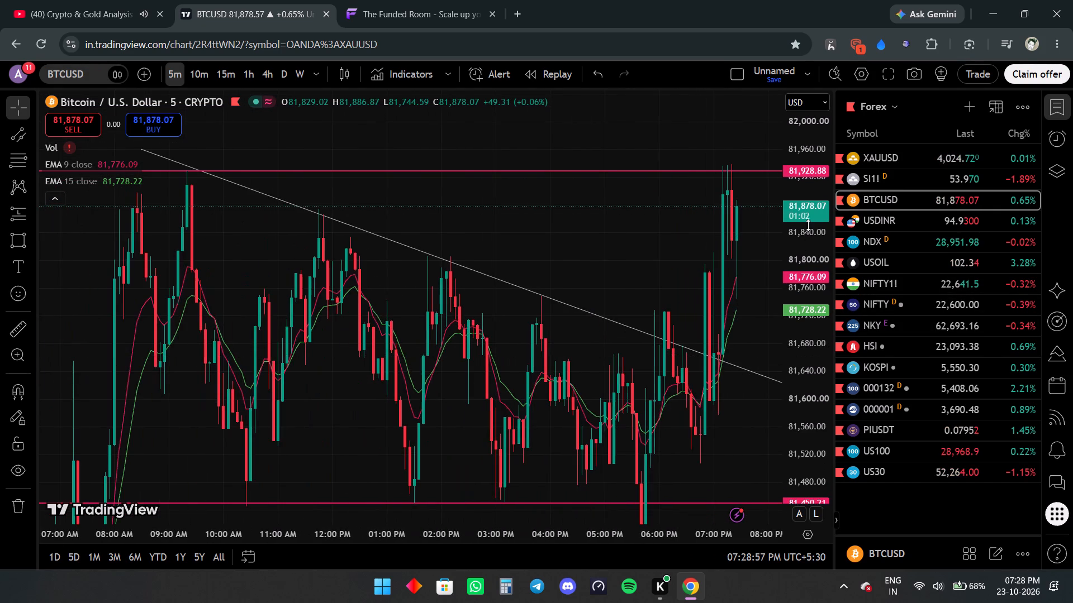
pyautogui.moveTo(808, 210); pyautogui.dragTo(819, 425)
pyautogui.scroll(2, 729, 426)
pyautogui.moveTo(712, 434); pyautogui.dragTo(666, 427)
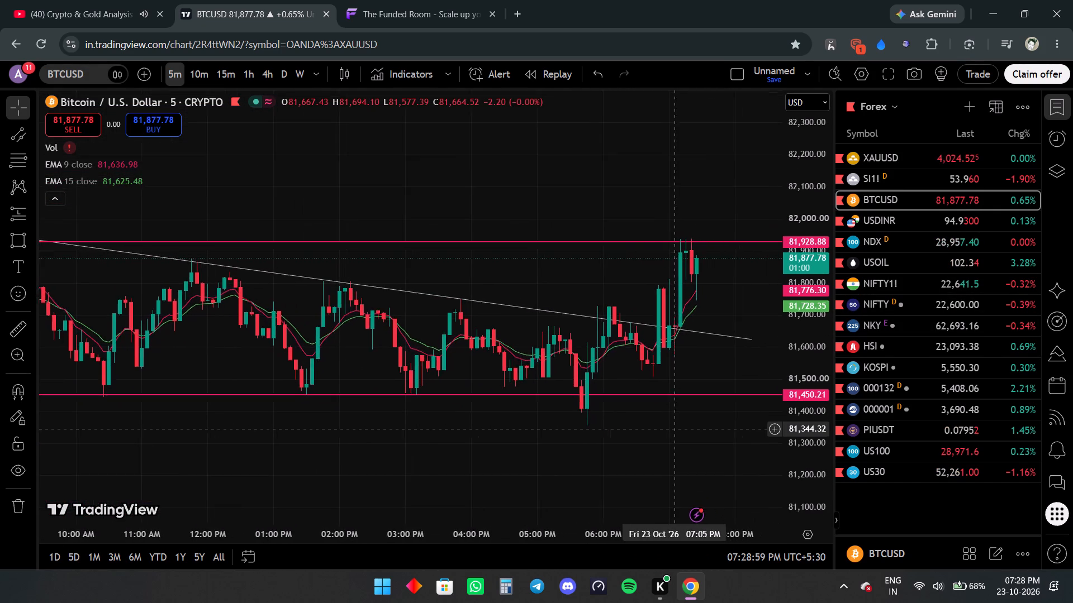
pyautogui.moveTo(666, 427); pyautogui.dragTo(664, 427)
pyautogui.scroll(-3, 664, 427)
pyautogui.moveTo(687, 446); pyautogui.dragTo(634, 442)
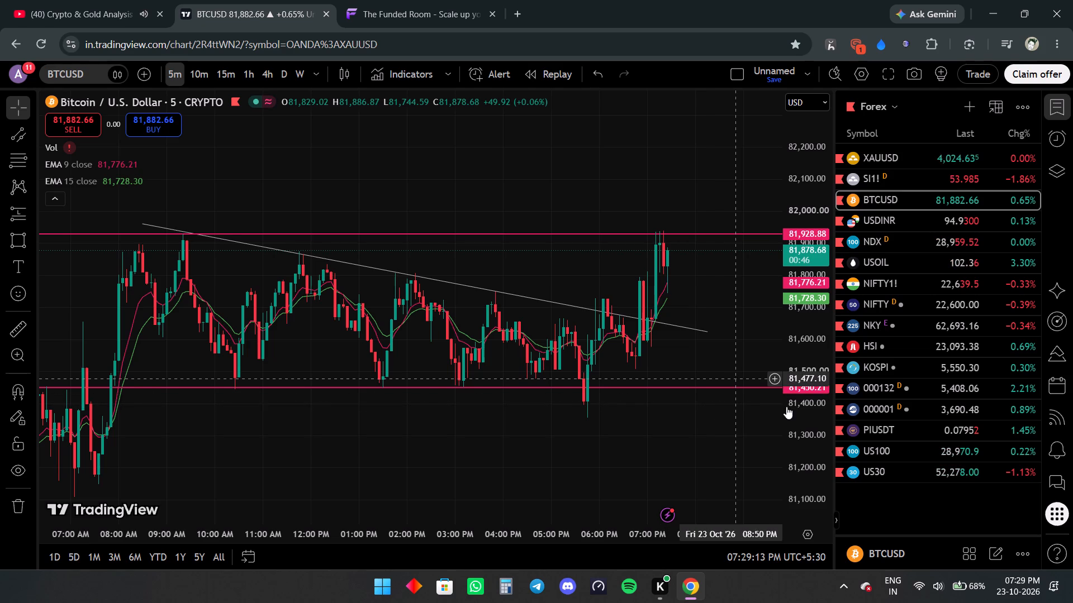
pyautogui.moveTo(806, 418); pyautogui.dragTo(813, 377)
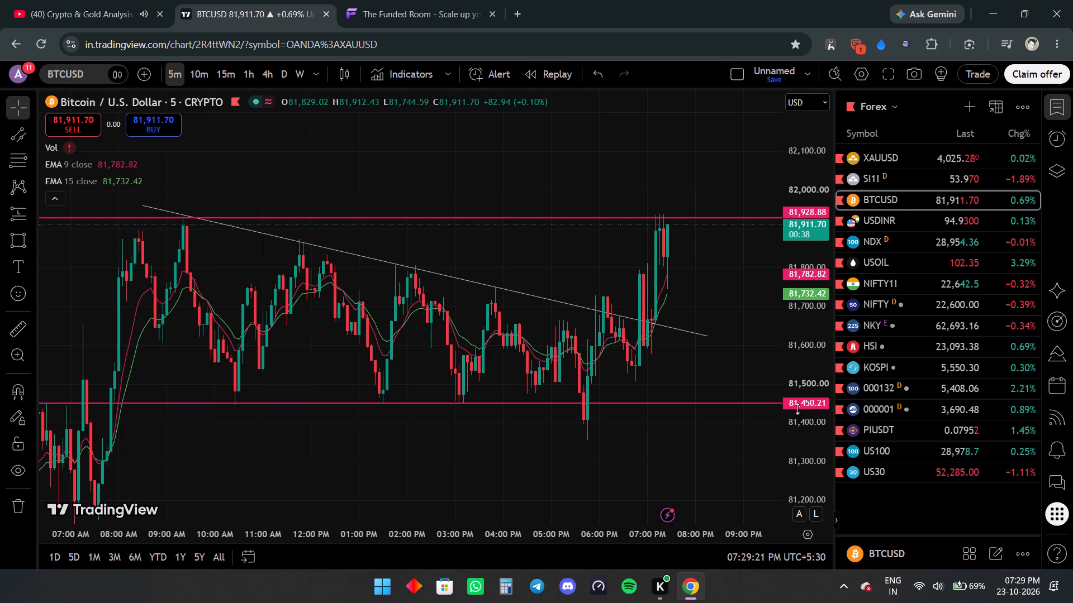
pyautogui.scroll(-1, 798, 374)
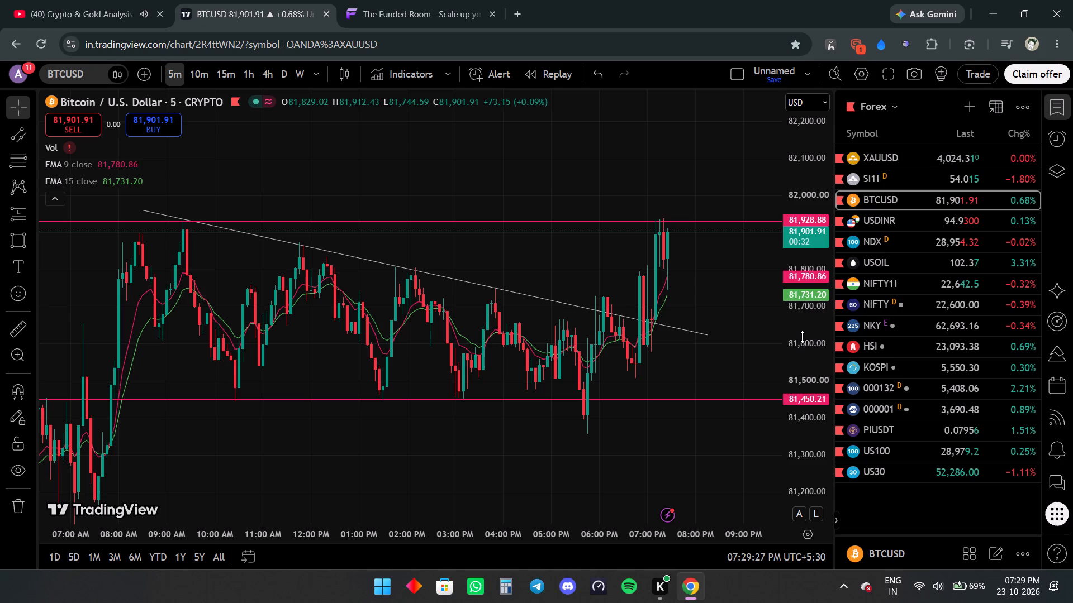
# Compare TradingView's XAUUSD chart with the YouTube live stream and The Funded Room's XAU/USD chart, and return to TradingView.
pyautogui.click(405, 0)
pyautogui.click(277, 0)
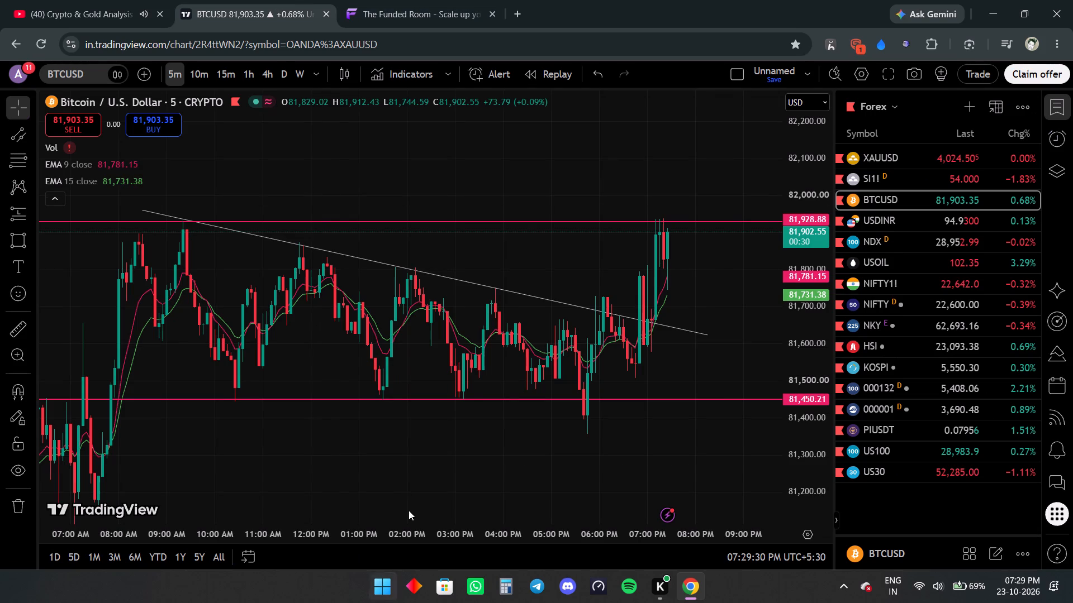
pyautogui.click(886, 154)
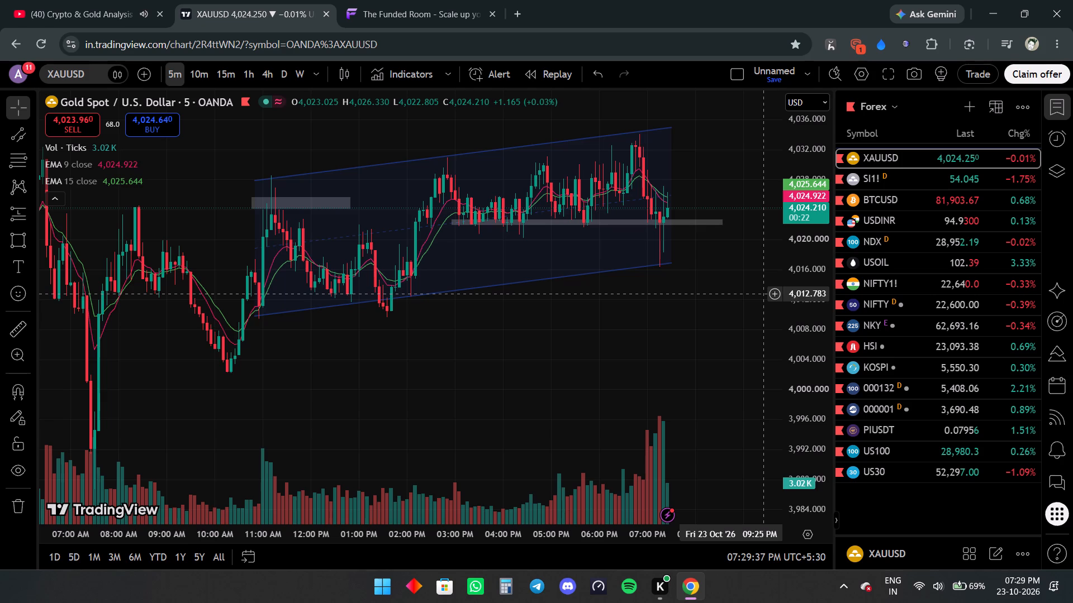
pyautogui.click(22, 0)
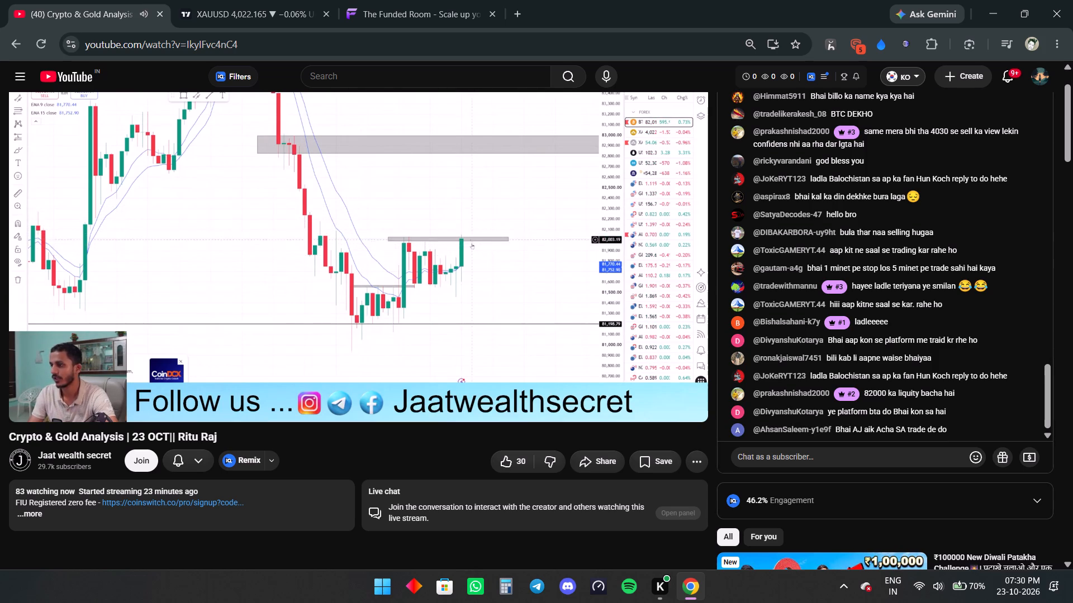
pyautogui.click(438, 0)
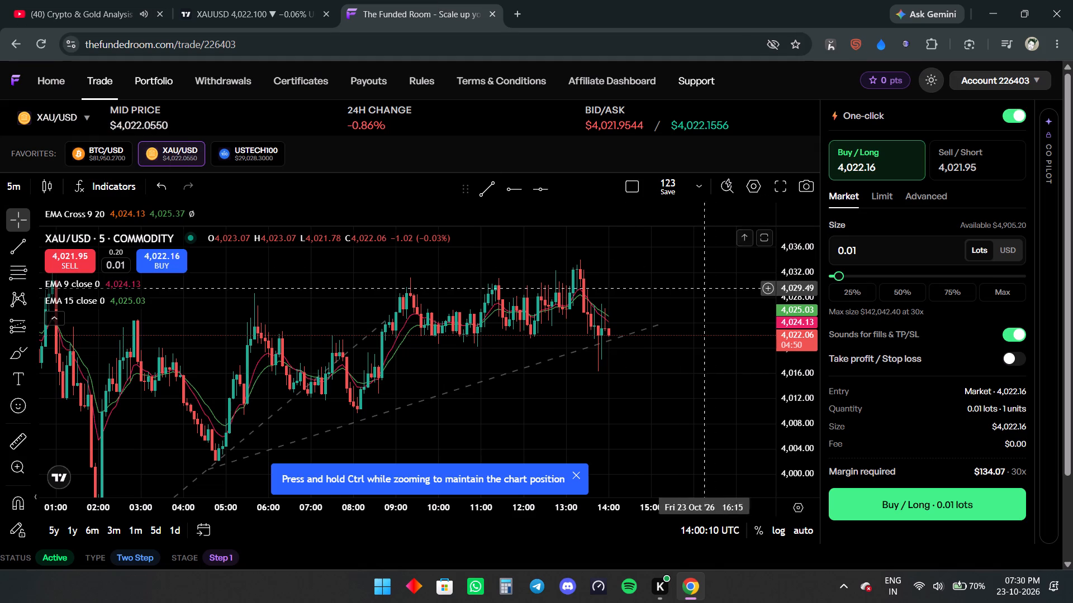
pyautogui.click(272, 12)
pyautogui.moveTo(658, 301); pyautogui.dragTo(634, 315)
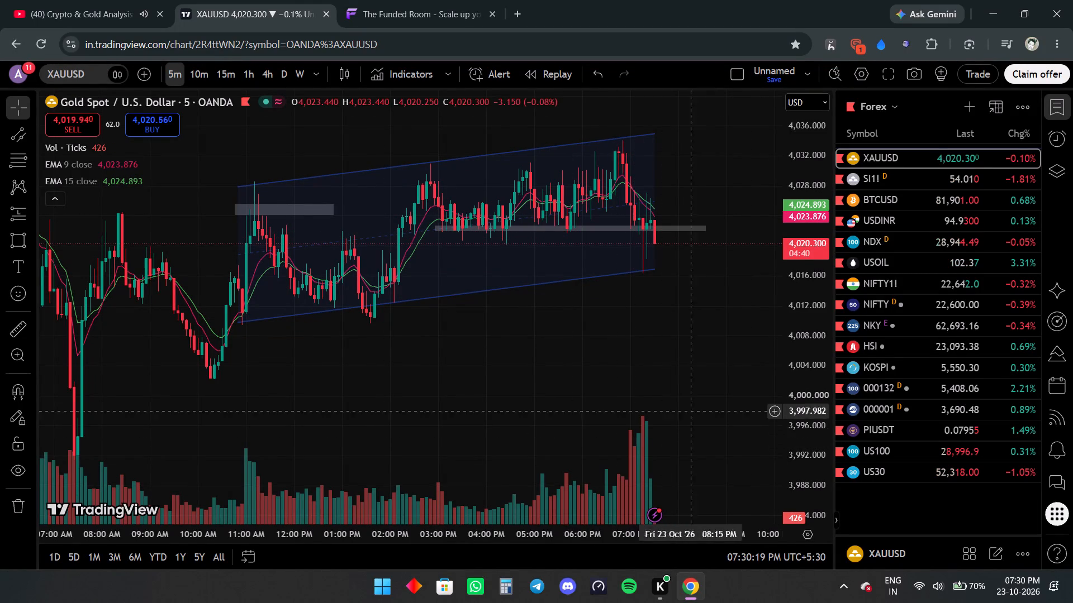
# Measure the BTCUSD price range downward from about 81,904.38 to about 81,402.20 beside the latest candles, and clear the measurement.
pyautogui.click(876, 198)
pyautogui.moveTo(751, 307); pyautogui.dragTo(762, 403)
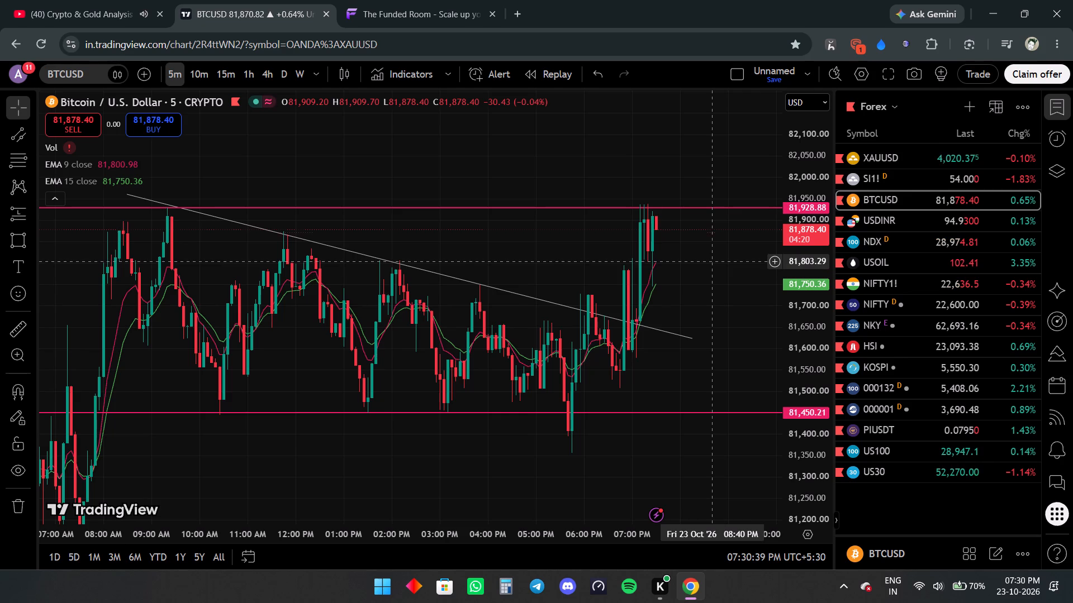
pyautogui.keyDown('shift'); pyautogui.click(719, 218); pyautogui.keyUp('shift')
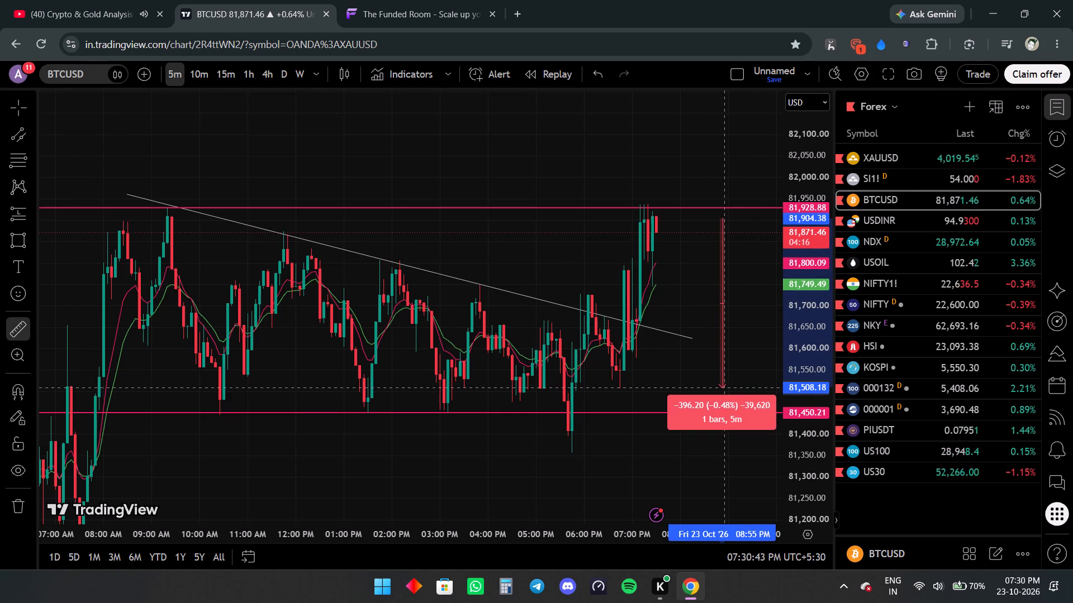
pyautogui.click(727, 433)
pyautogui.click(727, 433)
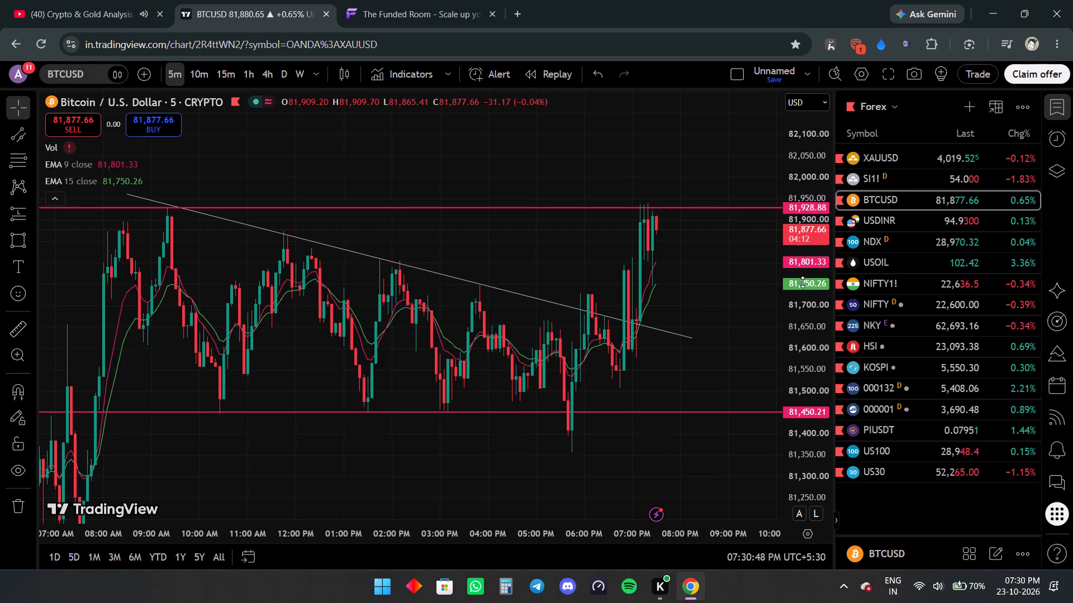
# Reopen the XAUUSD chart and examine the latest candles near the channel's lower edge.
pyautogui.click(881, 164)
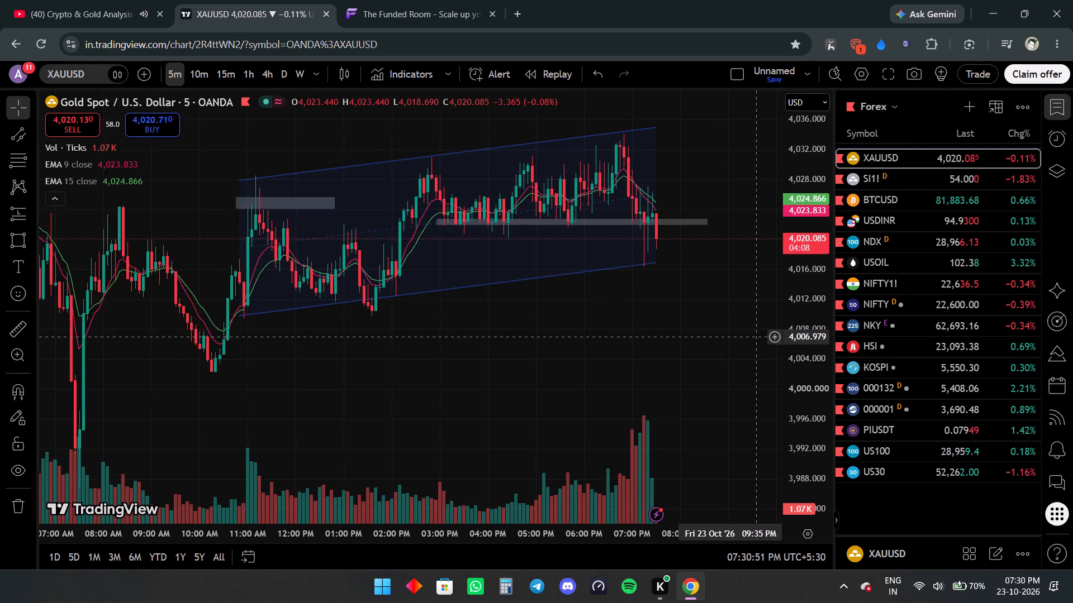
pyautogui.moveTo(725, 337); pyautogui.dragTo(738, 383)
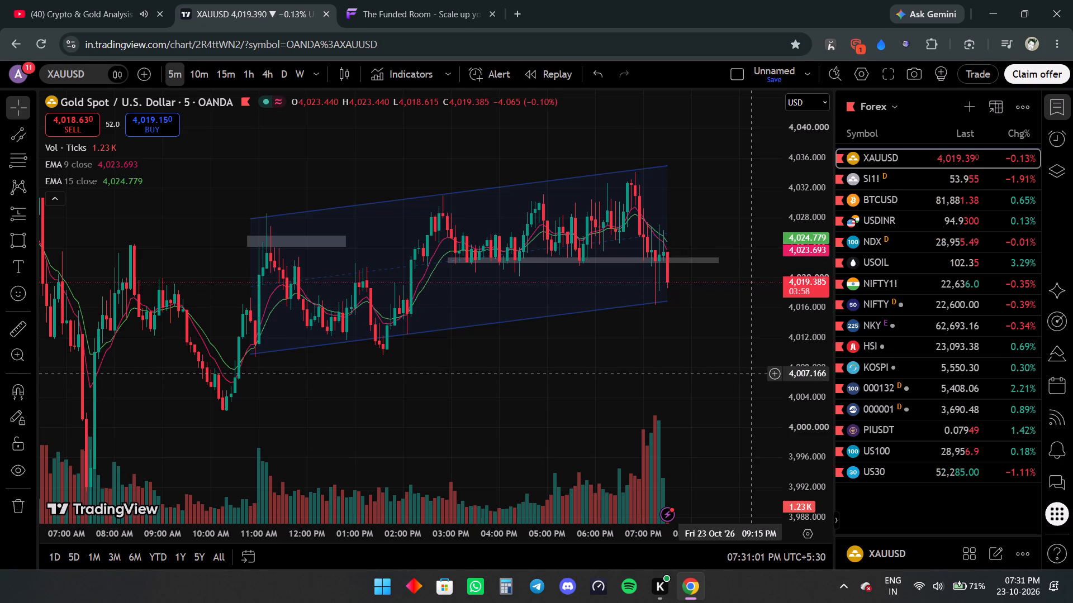
# On The Funded Room's XAU/USD chart, draw a parallel channel from 05:00 to 14:30, upper edge about 4,028.05 to 4,035.36, lower edge about 4,009.45 to 4,016.75.
pyautogui.click(408, 0)
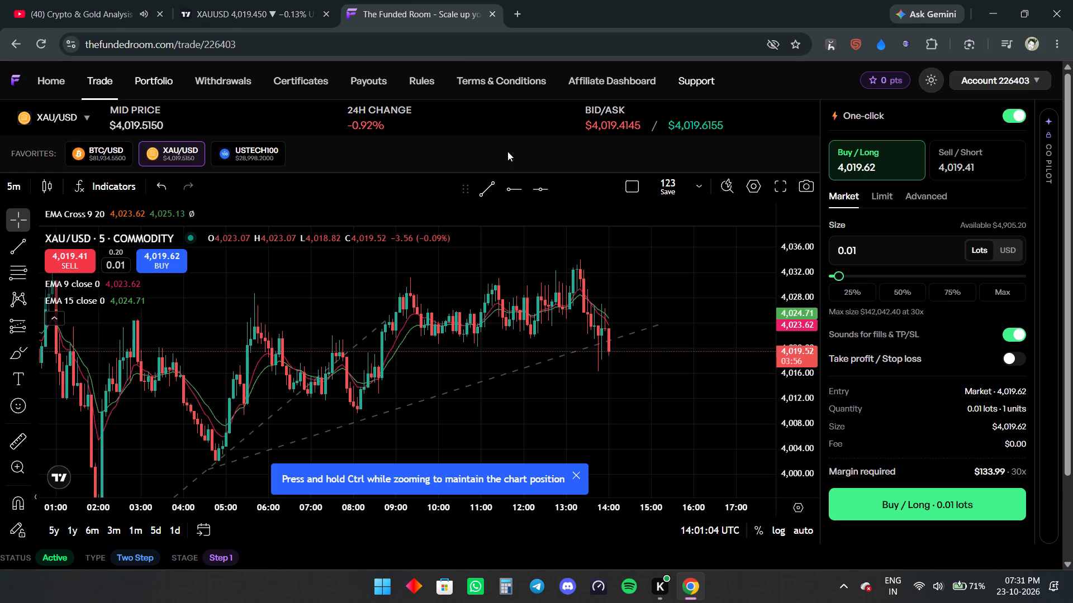
pyautogui.scroll(2, 649, 371)
pyautogui.scroll(-5, 656, 376)
pyautogui.moveTo(666, 425); pyautogui.dragTo(649, 422)
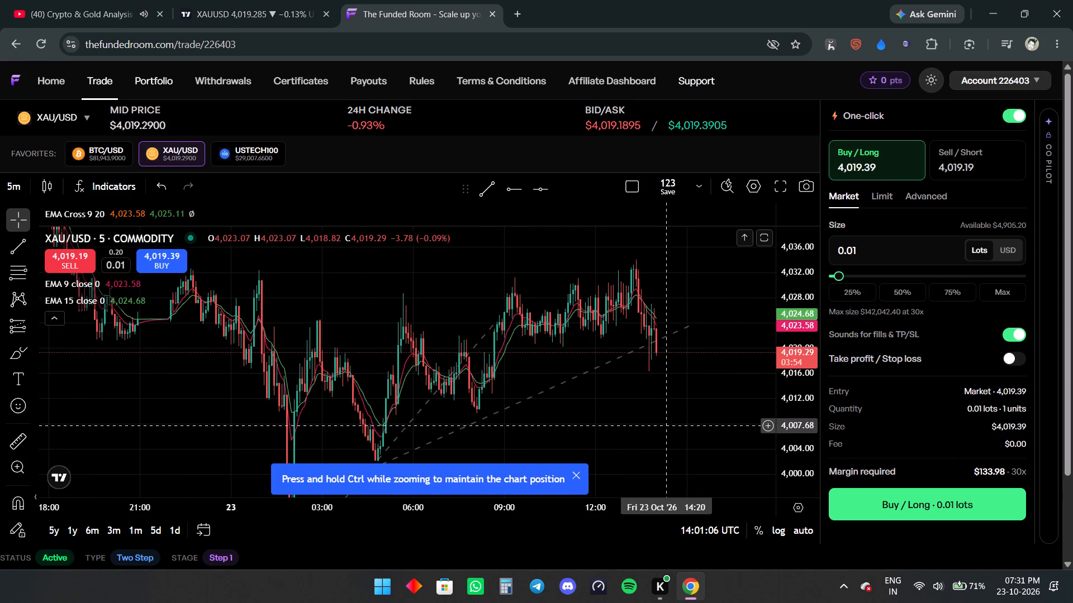
pyautogui.moveTo(649, 422); pyautogui.dragTo(633, 414)
pyautogui.moveTo(651, 398); pyautogui.dragTo(644, 419)
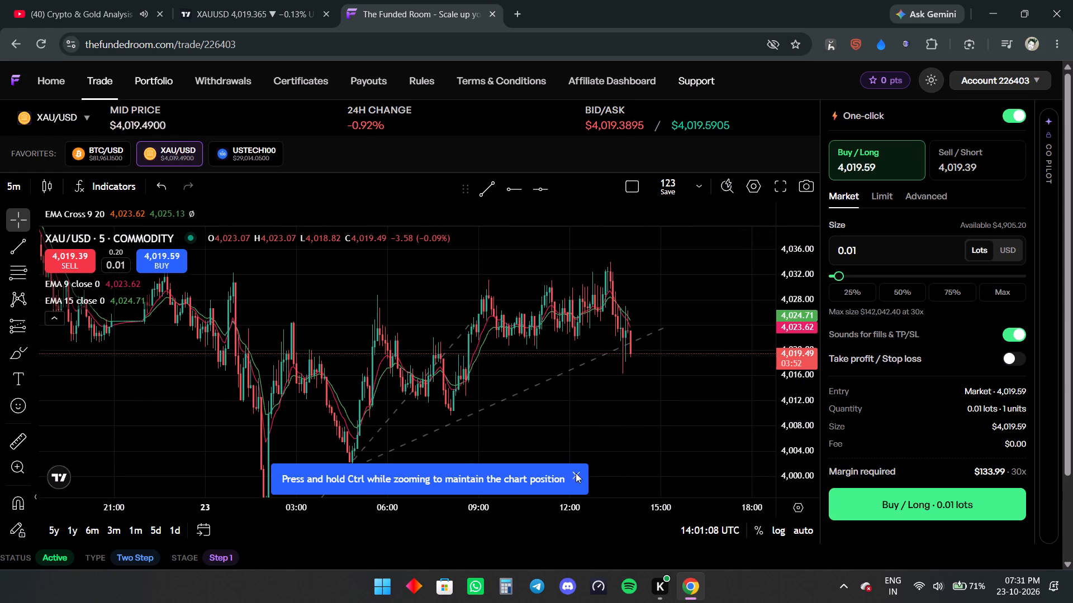
pyautogui.click(576, 473)
pyautogui.moveTo(625, 425); pyautogui.dragTo(575, 426)
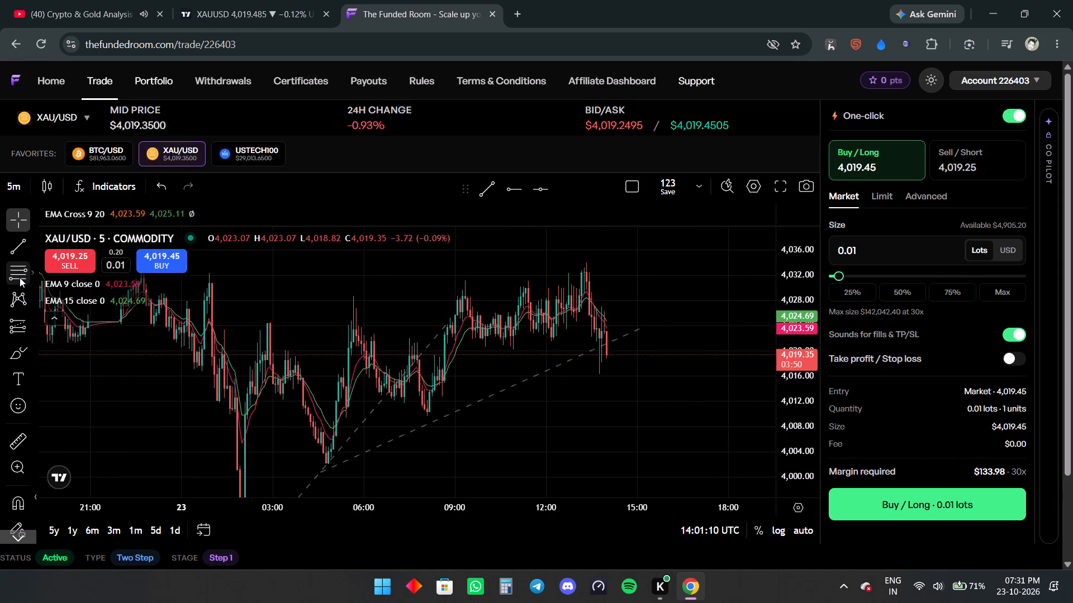
pyautogui.doubleClick(21, 242)
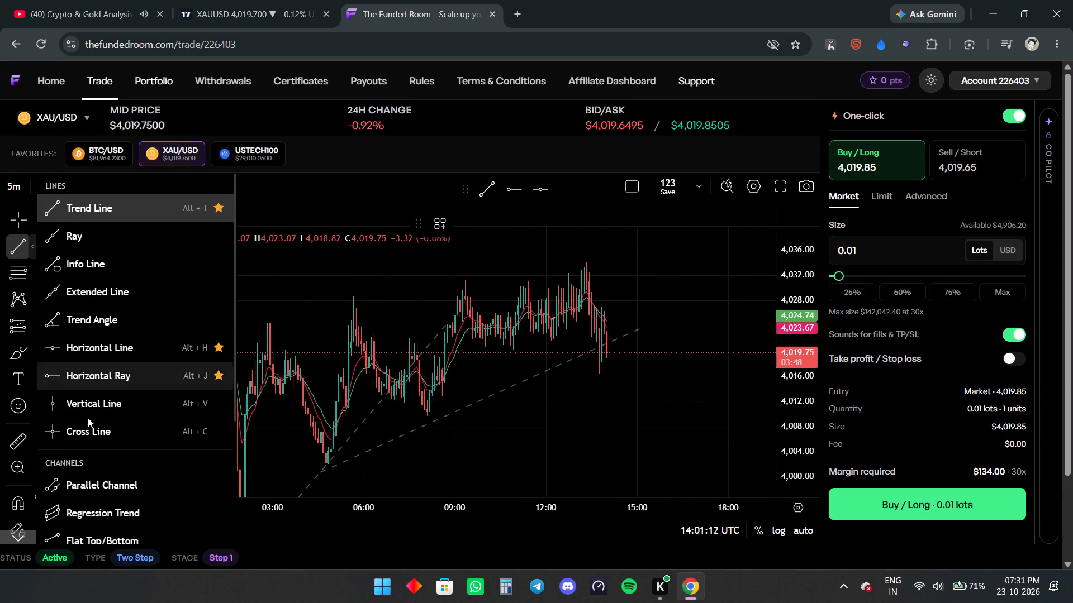
pyautogui.scroll(-2, 90, 428)
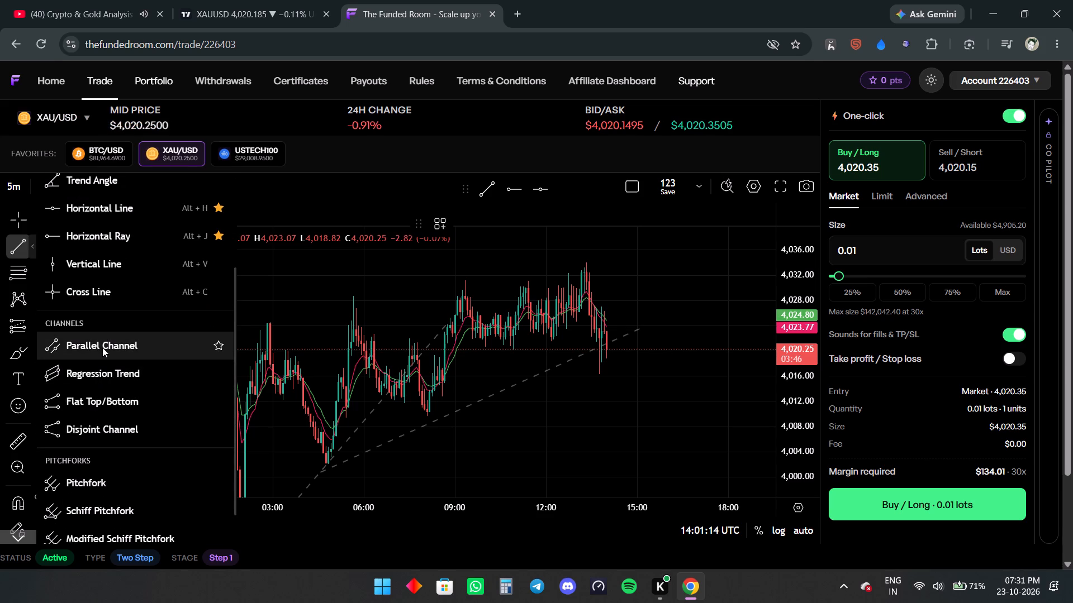
pyautogui.scroll(1, 103, 347)
pyautogui.click(122, 421)
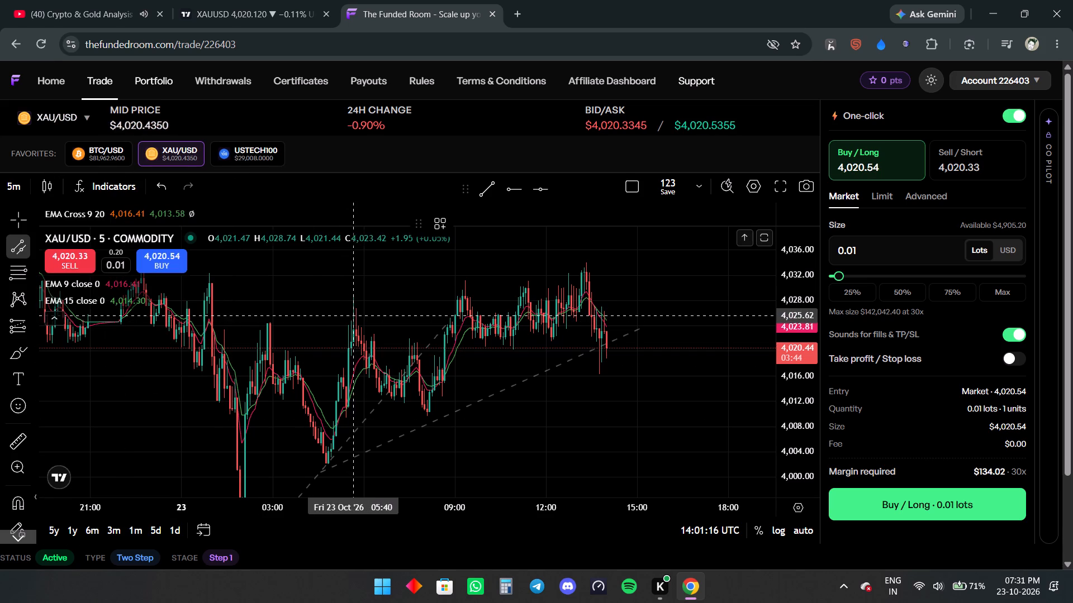
pyautogui.click(334, 300)
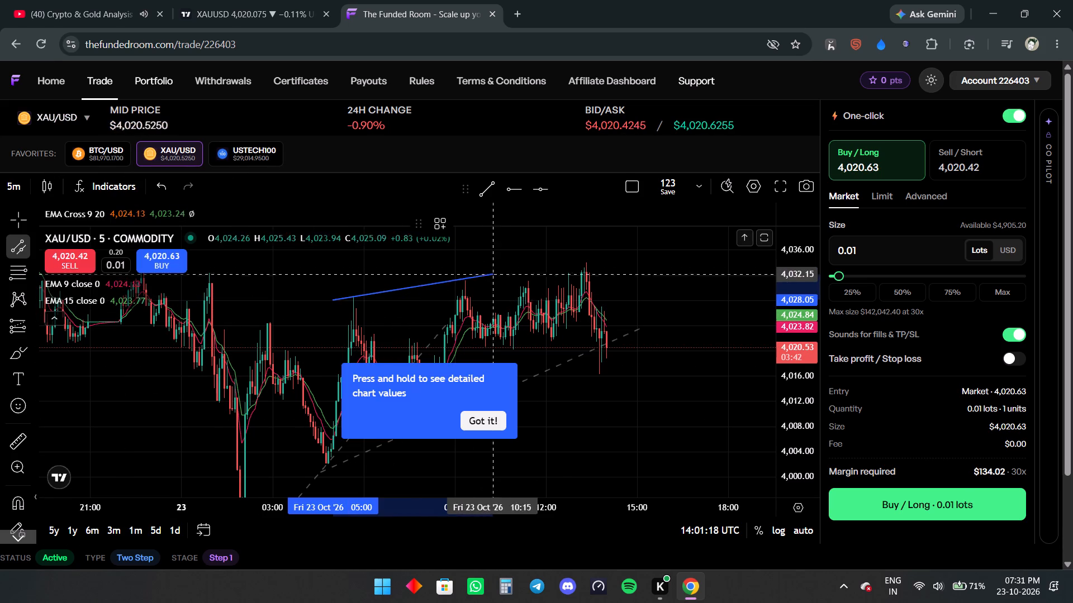
pyautogui.click(621, 253)
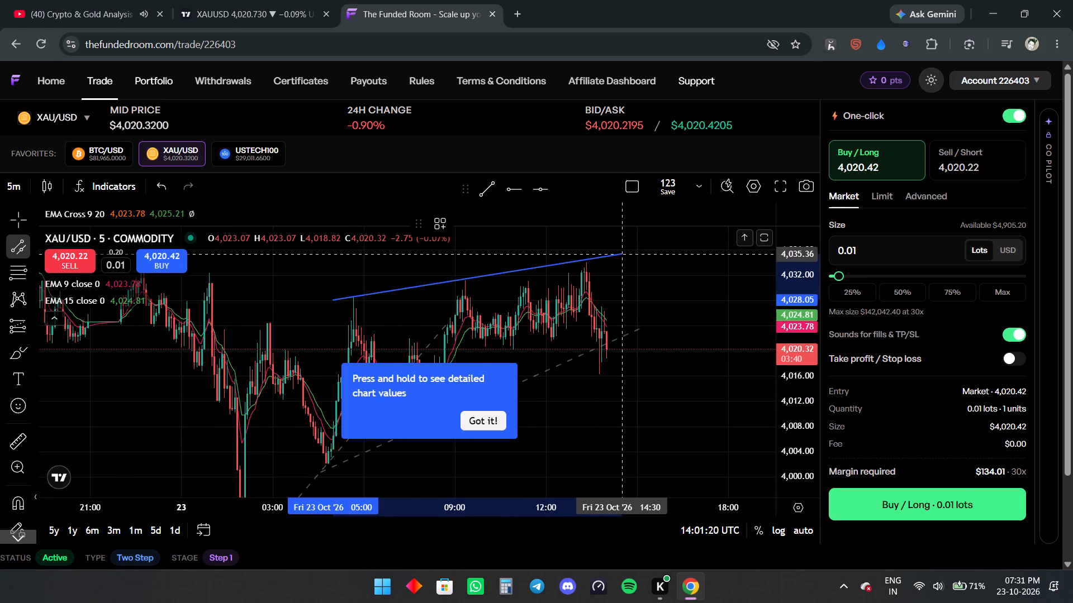
pyautogui.click(687, 360)
pyautogui.click(698, 395)
pyautogui.click(494, 419)
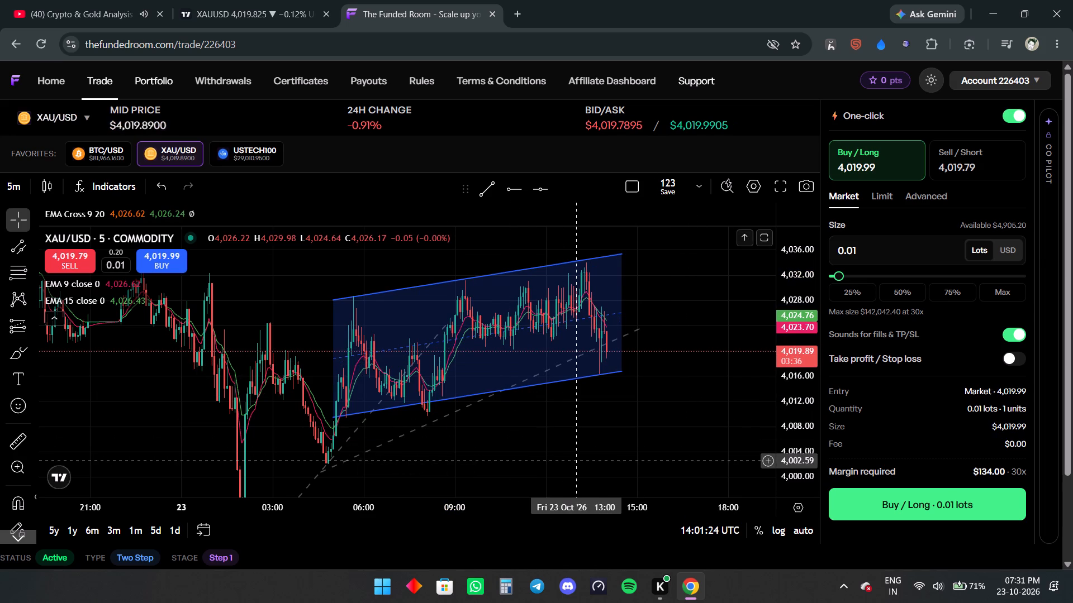
# Set the fill opacity of the XAU/USD parallel channel to 8%.
pyautogui.scroll(2, 574, 458)
pyautogui.click(552, 372)
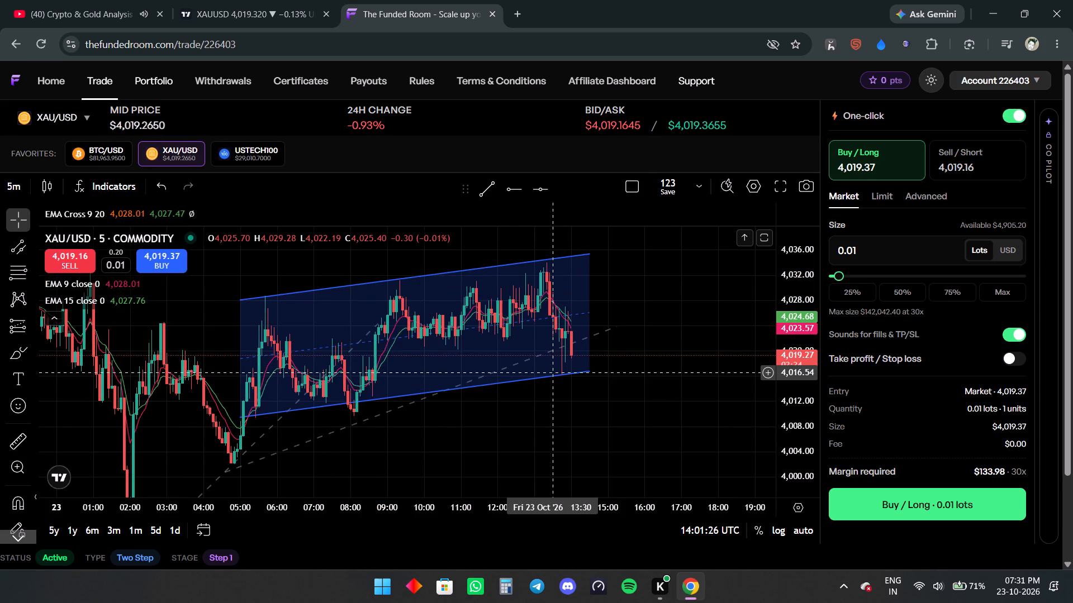
pyautogui.click(555, 374)
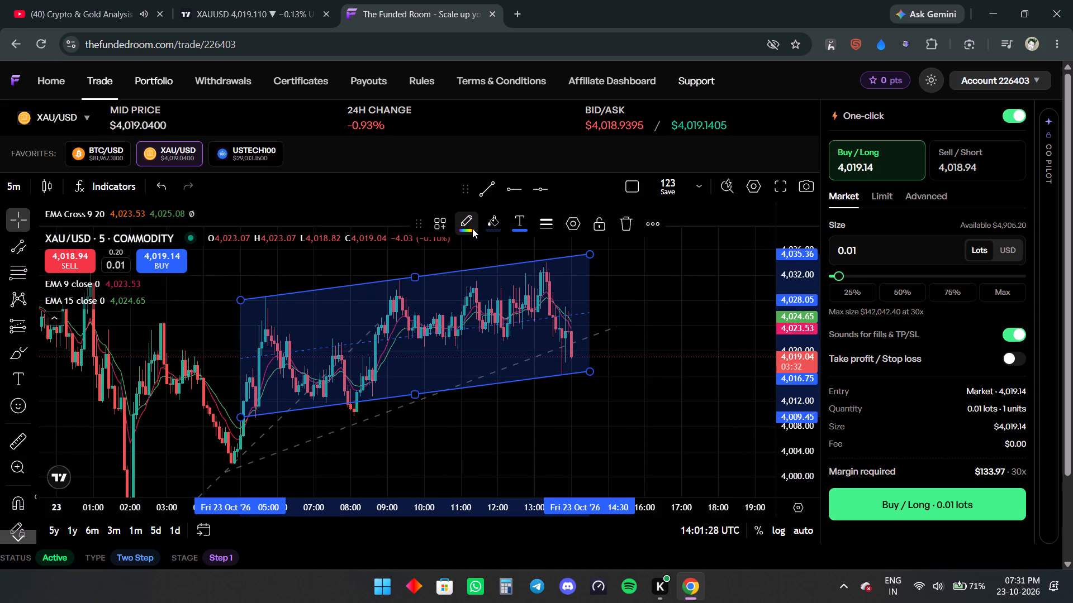
pyautogui.click(470, 228)
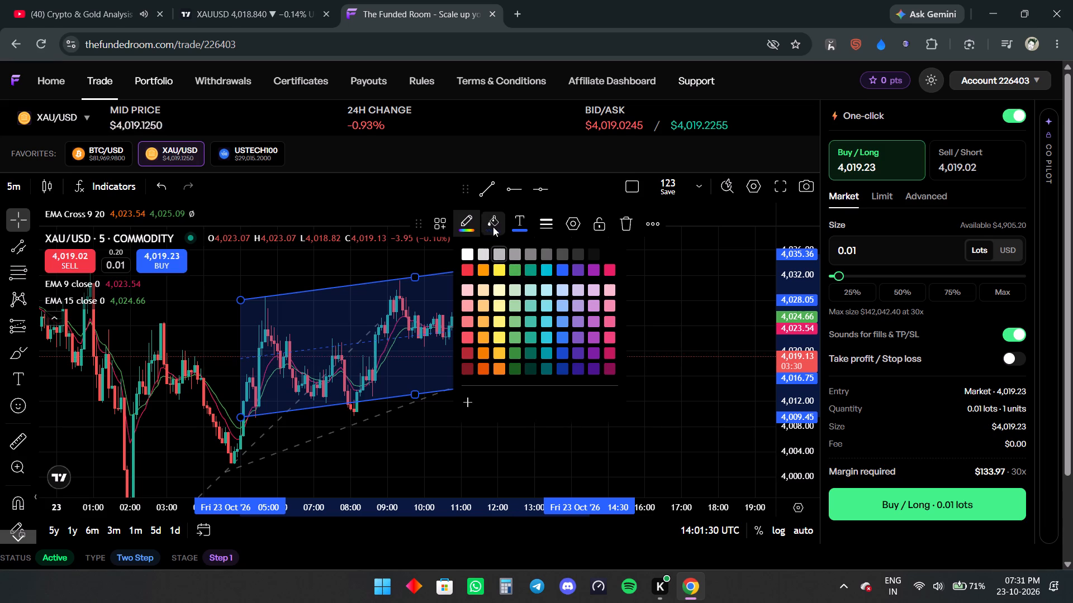
pyautogui.click(493, 224)
pyautogui.moveTo(516, 439); pyautogui.dragTo(514, 439)
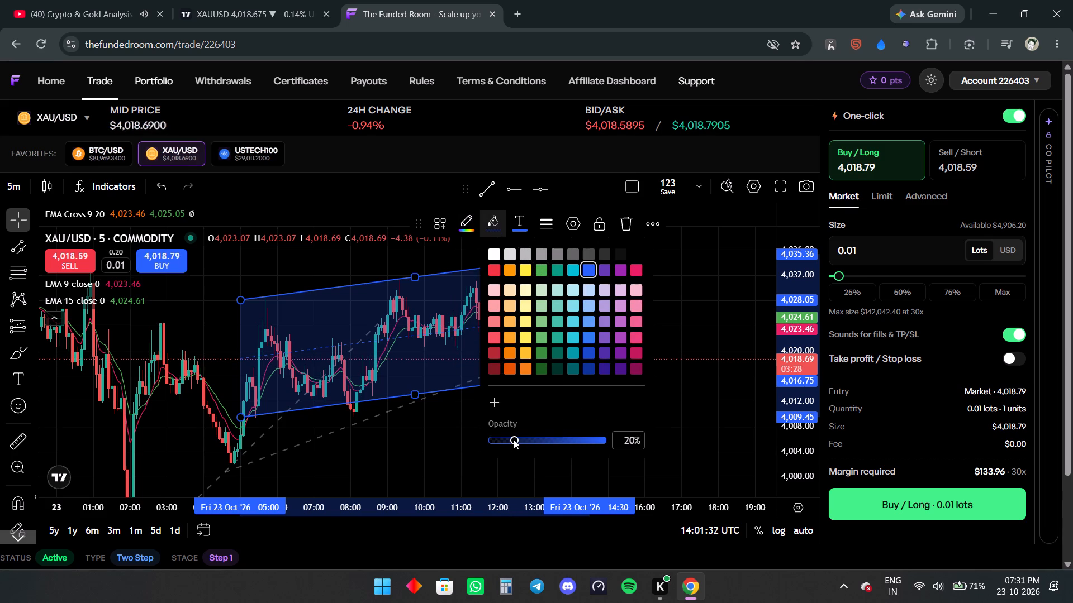
pyautogui.moveTo(514, 439); pyautogui.dragTo(501, 441)
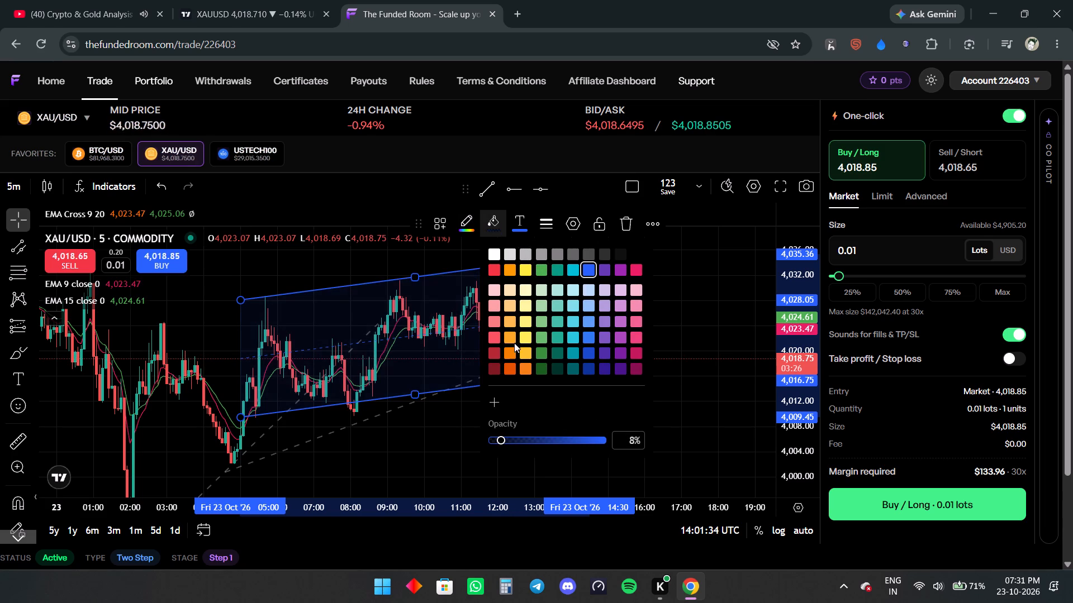
# Set the line colour of the XAU/USD parallel channel to orange.
pyautogui.click(466, 218)
pyautogui.scroll(-3, 506, 370)
pyautogui.scroll(3, 500, 367)
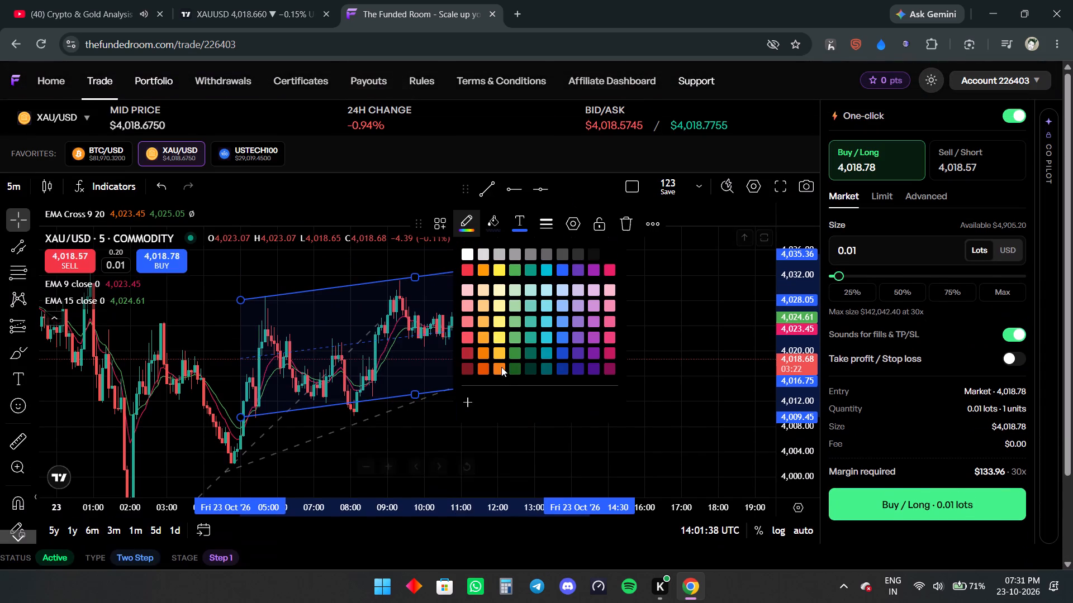
pyautogui.click(498, 366)
pyautogui.click(609, 391)
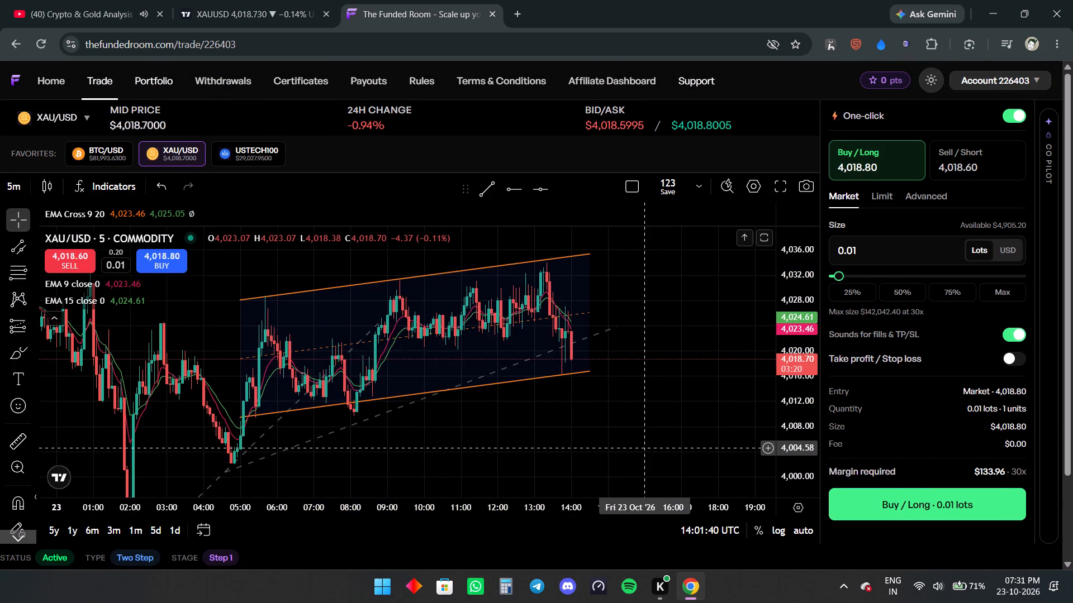
# Delete the shallower dashed trend line running below and through the orange channel on the XAU/USD chart.
pyautogui.scroll(-1, 648, 447)
pyautogui.moveTo(720, 440); pyautogui.dragTo(725, 424)
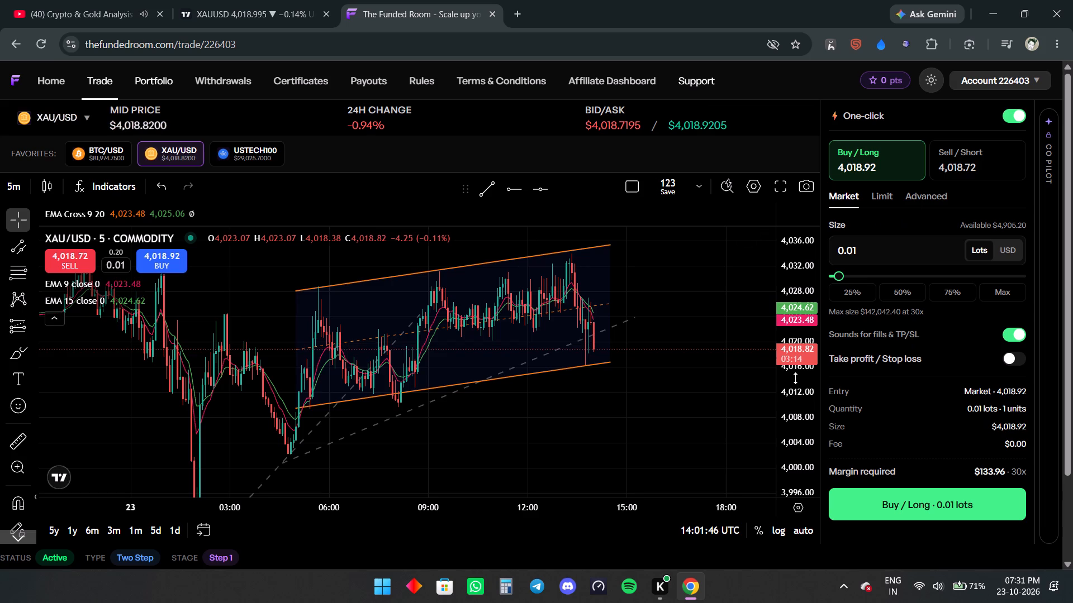
pyautogui.scroll(1, 753, 405)
pyautogui.scroll(1, 696, 417)
pyautogui.moveTo(626, 423); pyautogui.dragTo(672, 423)
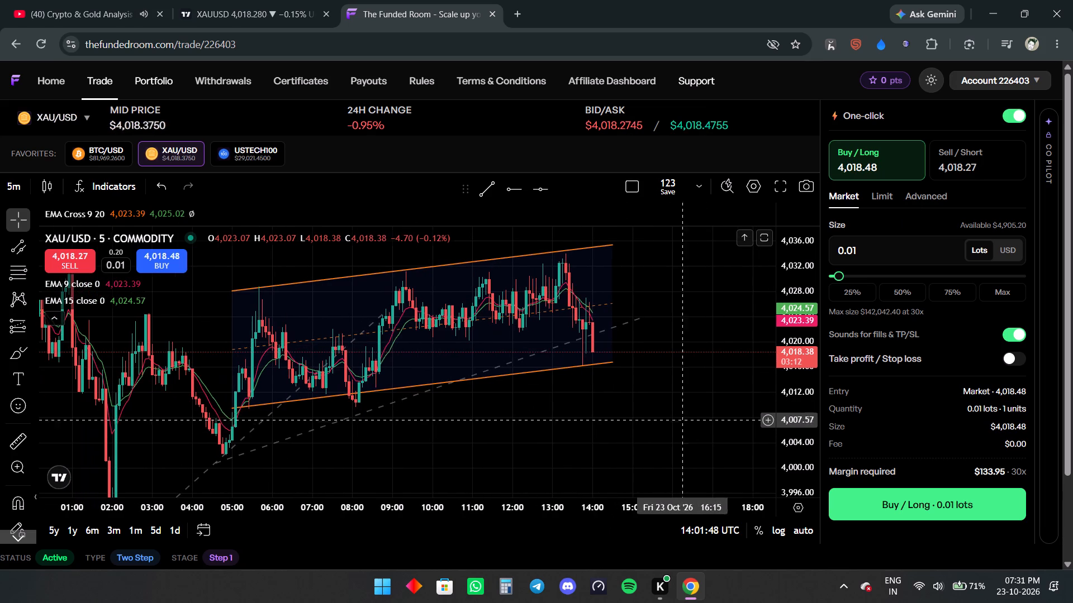
pyautogui.moveTo(794, 422); pyautogui.dragTo(796, 400)
pyautogui.moveTo(721, 384); pyautogui.dragTo(749, 406)
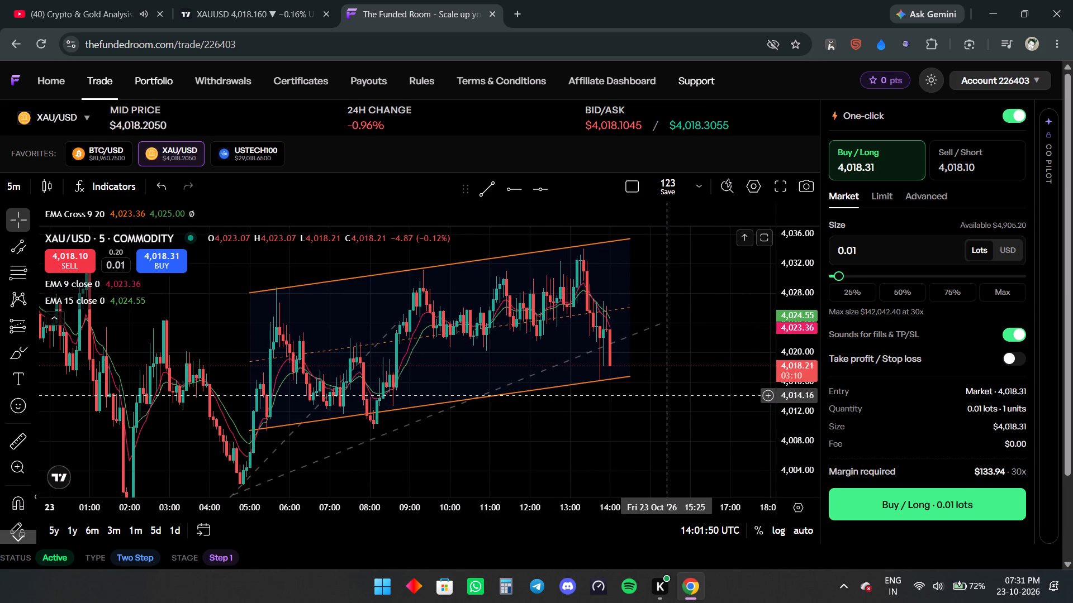
pyautogui.click(659, 324)
pyautogui.click(637, 229)
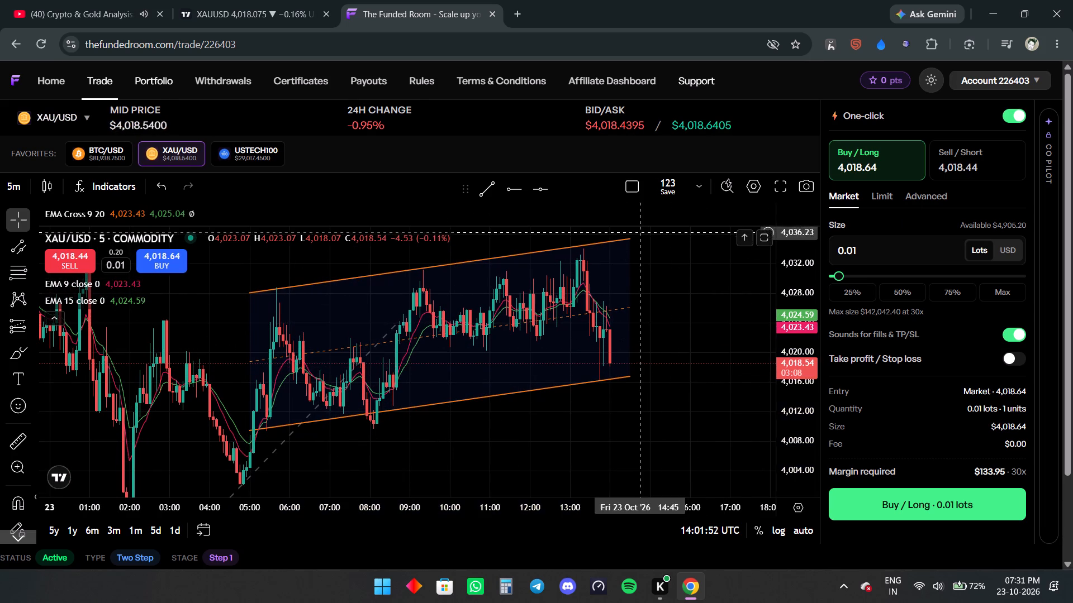
# Delete the remaining steeper dashed trend line crossing the orange channel on the XAU/USD chart.
pyautogui.click(378, 338)
pyautogui.click(383, 341)
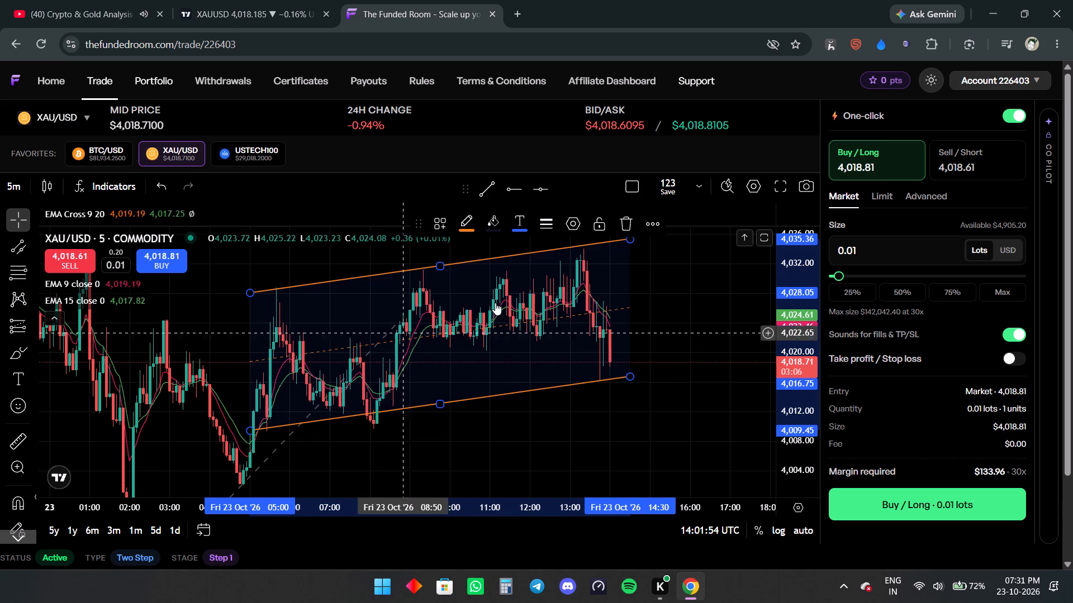
pyautogui.click(271, 460)
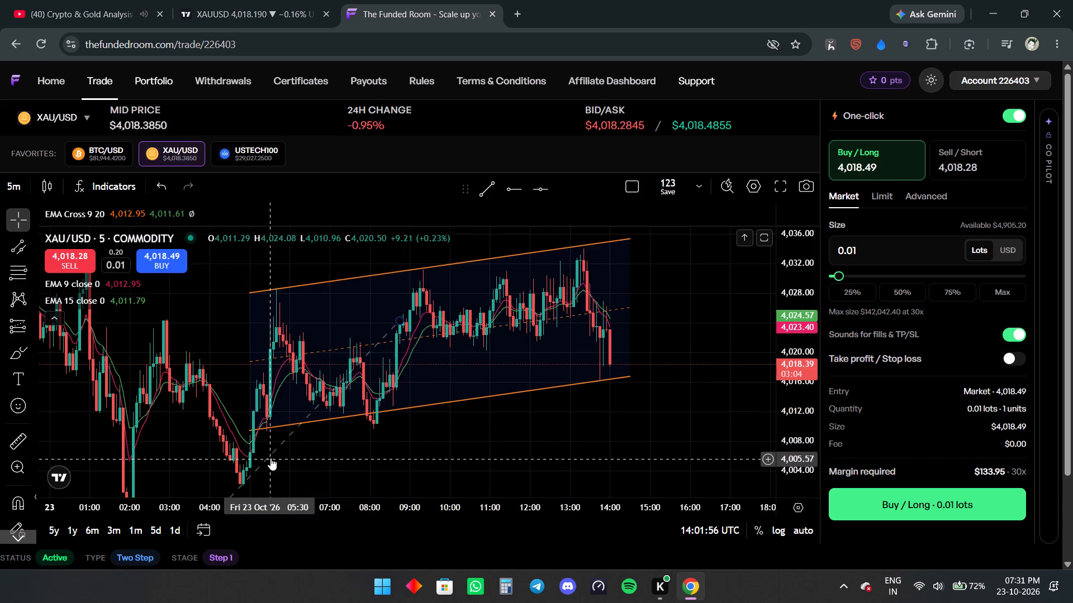
pyautogui.click(267, 456)
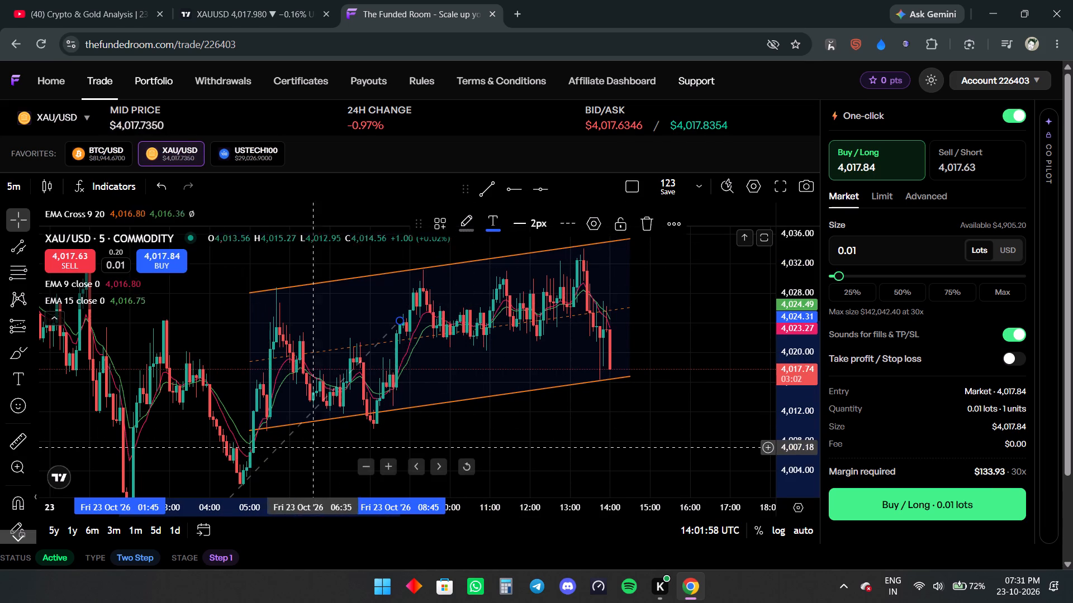
pyautogui.click(278, 448)
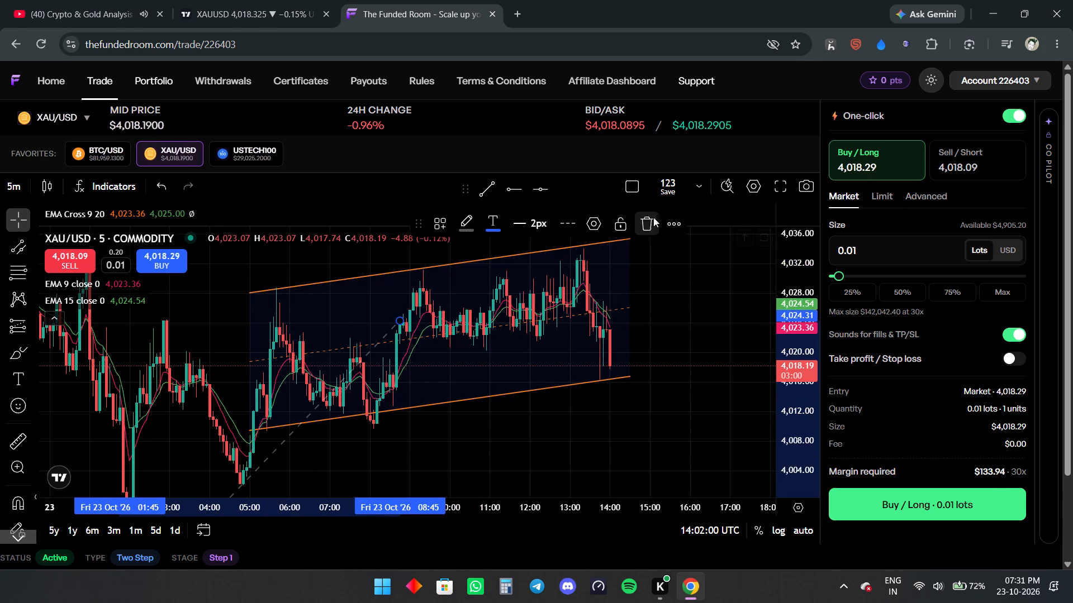
pyautogui.click(644, 220)
pyautogui.click(697, 358)
# Compare the XAU/USD channel on The Funded Room with the TradingView gold chart and the YouTube stream's chart.
pyautogui.scroll(-1, 655, 420)
pyautogui.moveTo(765, 313); pyautogui.dragTo(778, 386)
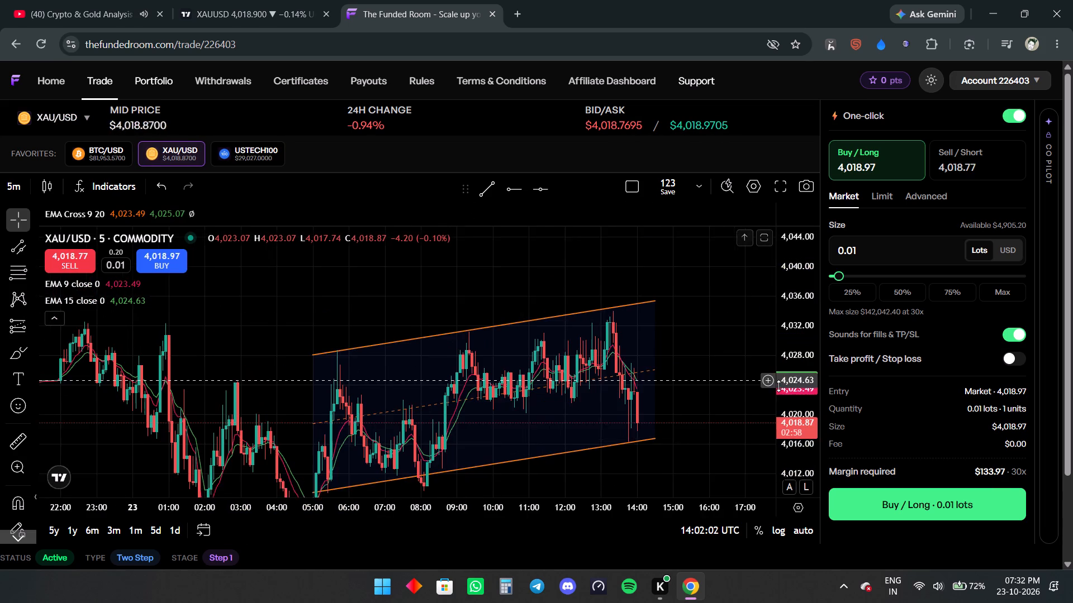
pyautogui.moveTo(778, 386); pyautogui.dragTo(778, 387)
pyautogui.moveTo(792, 291); pyautogui.dragTo(791, 384)
pyautogui.moveTo(695, 444); pyautogui.dragTo(708, 401)
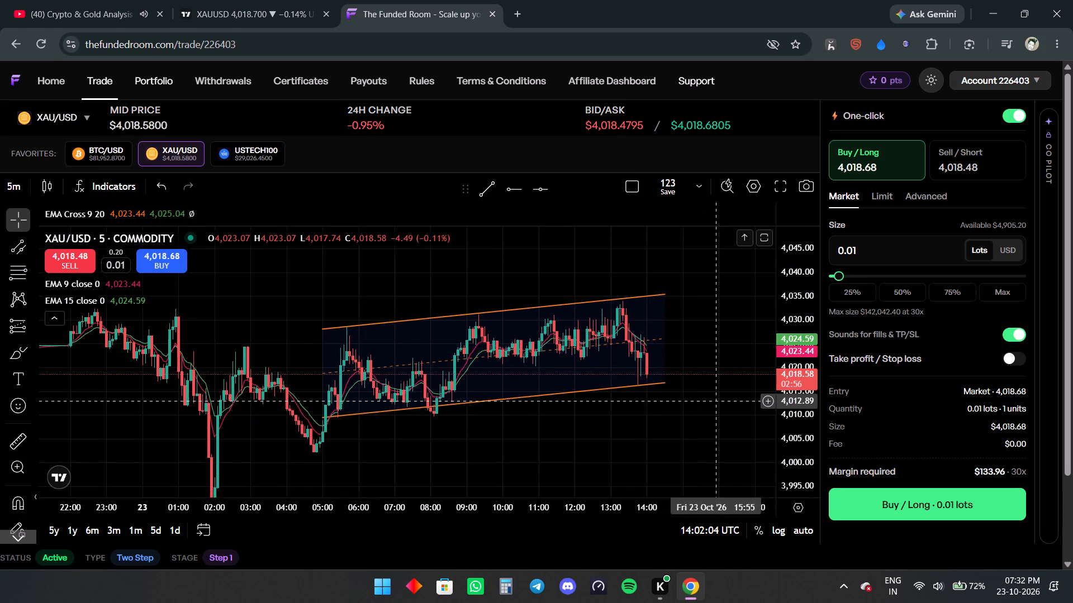
pyautogui.moveTo(761, 415); pyautogui.dragTo(782, 354)
pyautogui.click(301, 0)
pyautogui.scroll(1, 606, 341)
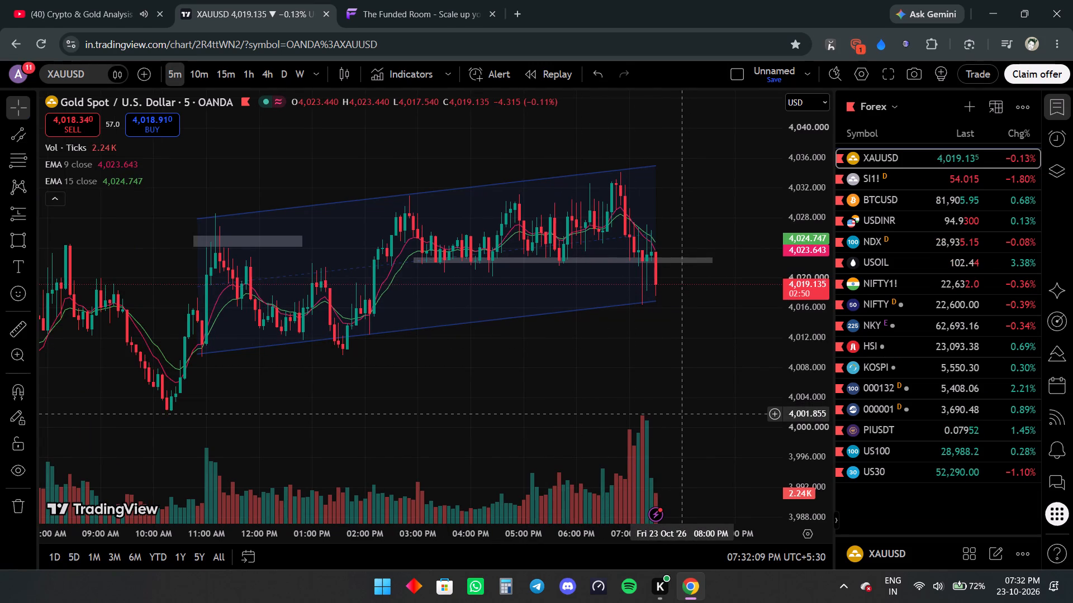
pyautogui.click(420, 0)
pyautogui.click(130, 0)
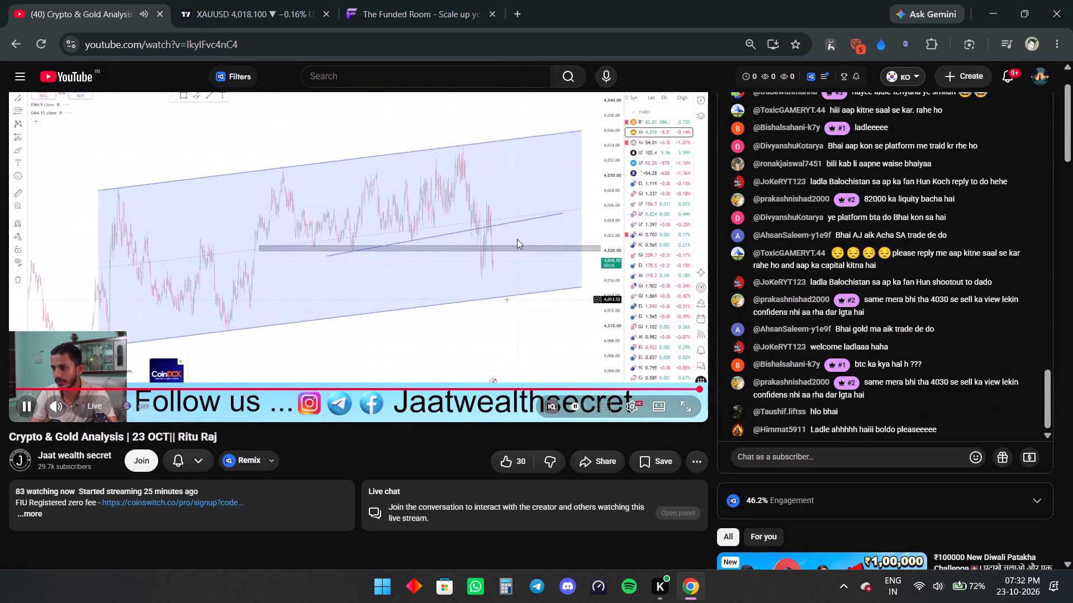
pyautogui.click(402, 0)
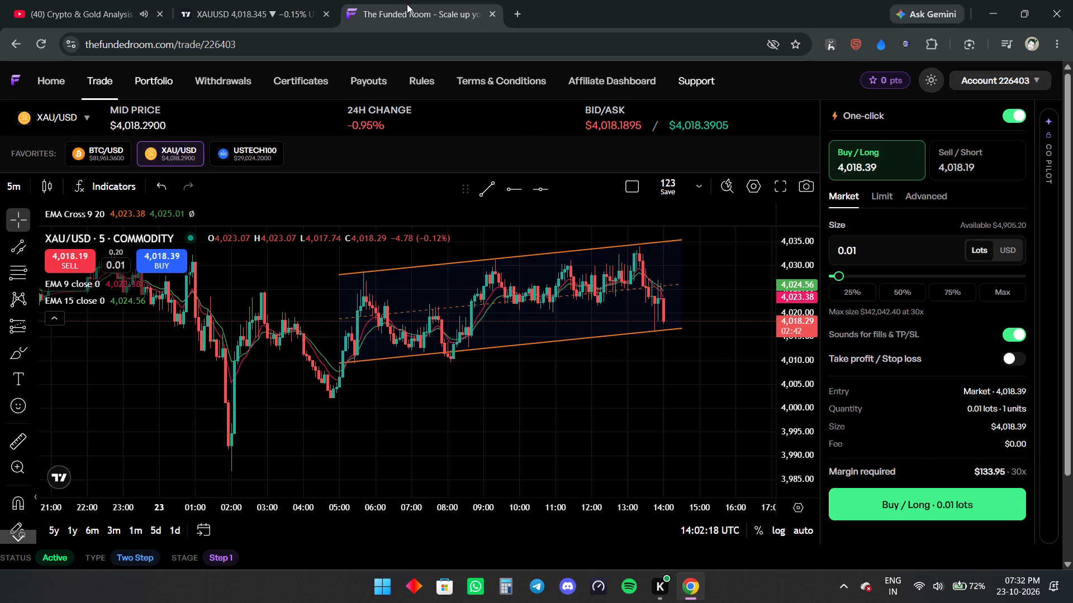
pyautogui.moveTo(790, 417); pyautogui.dragTo(792, 399)
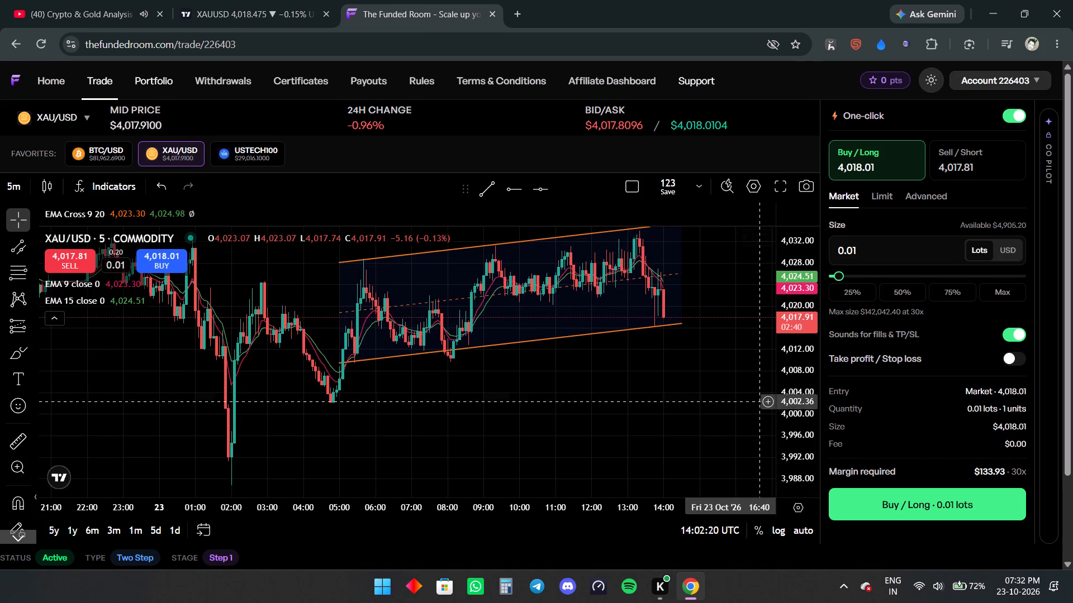
pyautogui.moveTo(735, 390); pyautogui.dragTo(650, 448)
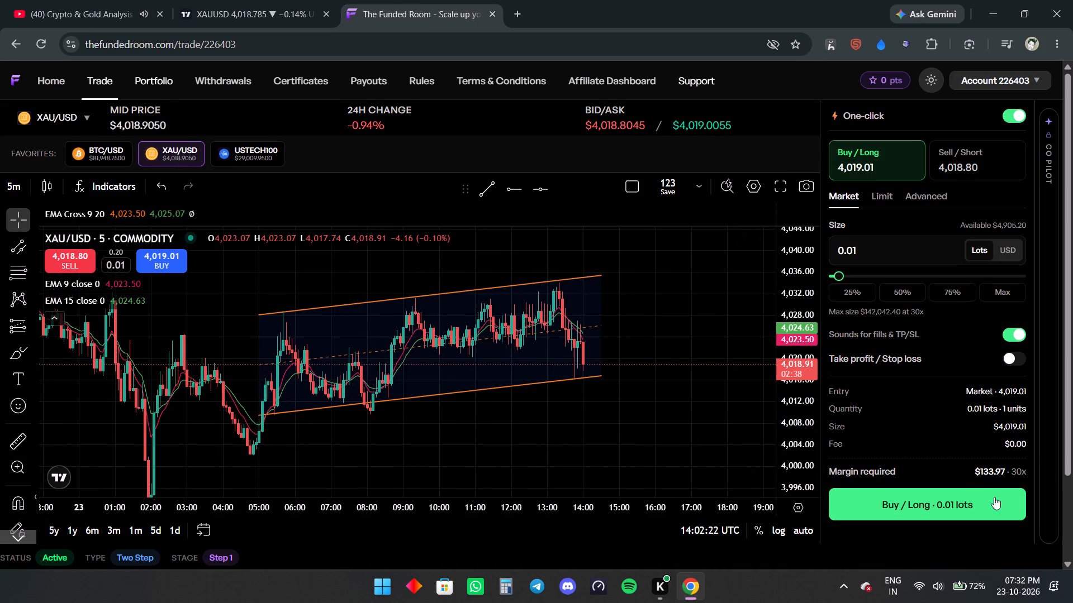
# Set the XAU/USD market order size to 0.04 lots.
pyautogui.click(900, 255)
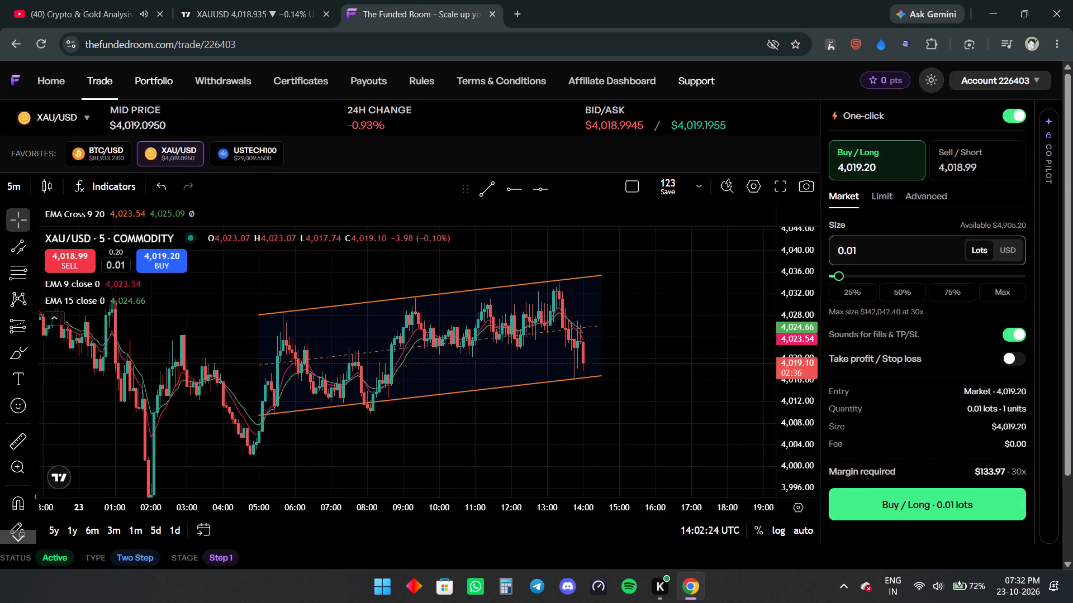
pyautogui.press('BackSpace')
pyautogui.press('4')
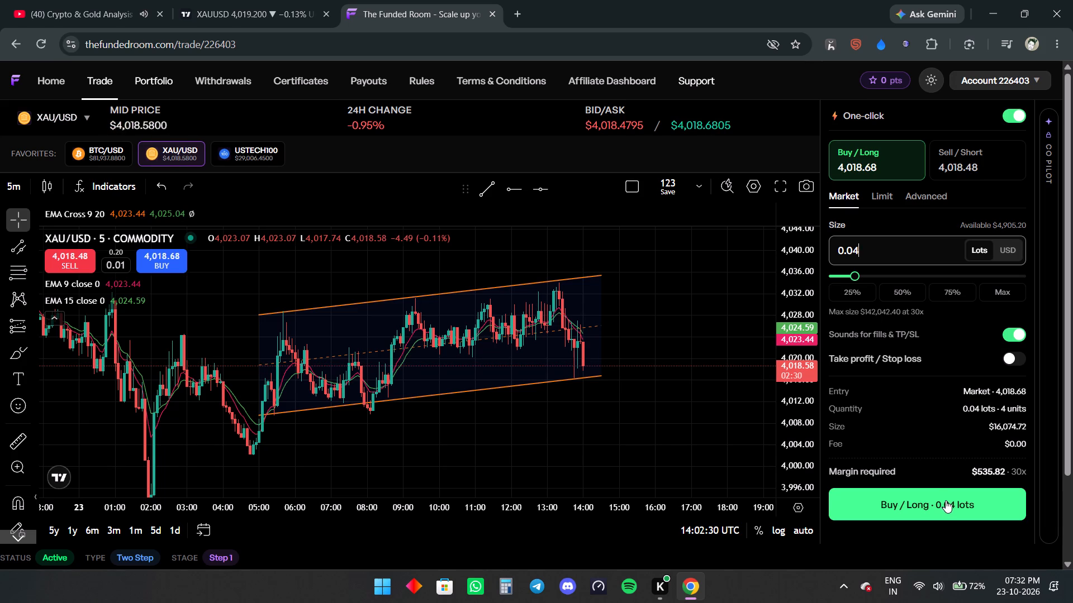
# Check the gold setup on the YouTube stream and examine the latest BTCUSD candles on TradingView.
pyautogui.click(144, 0)
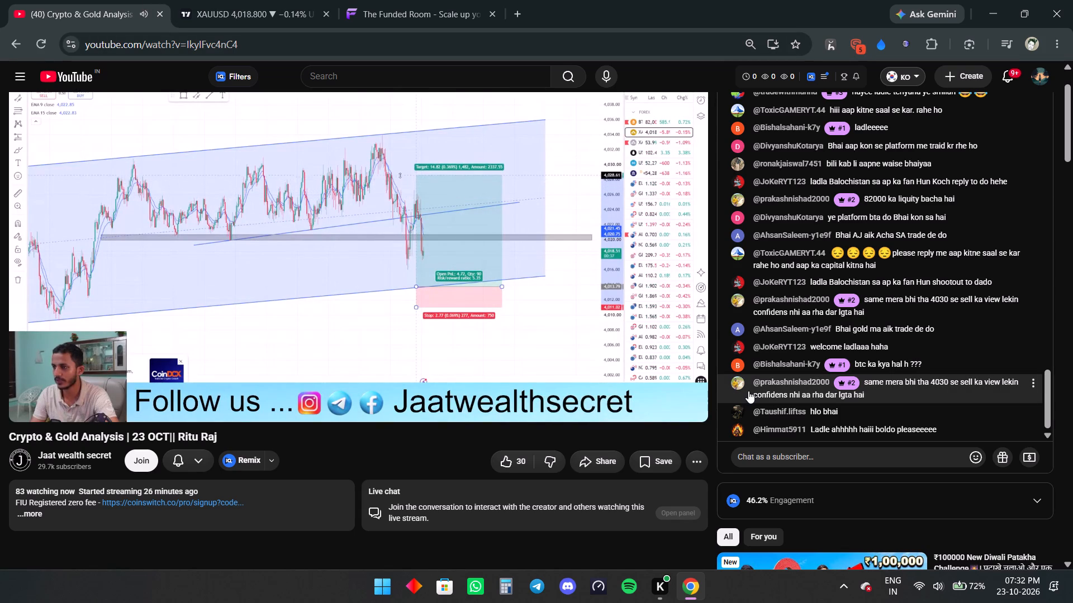
pyautogui.click(419, 0)
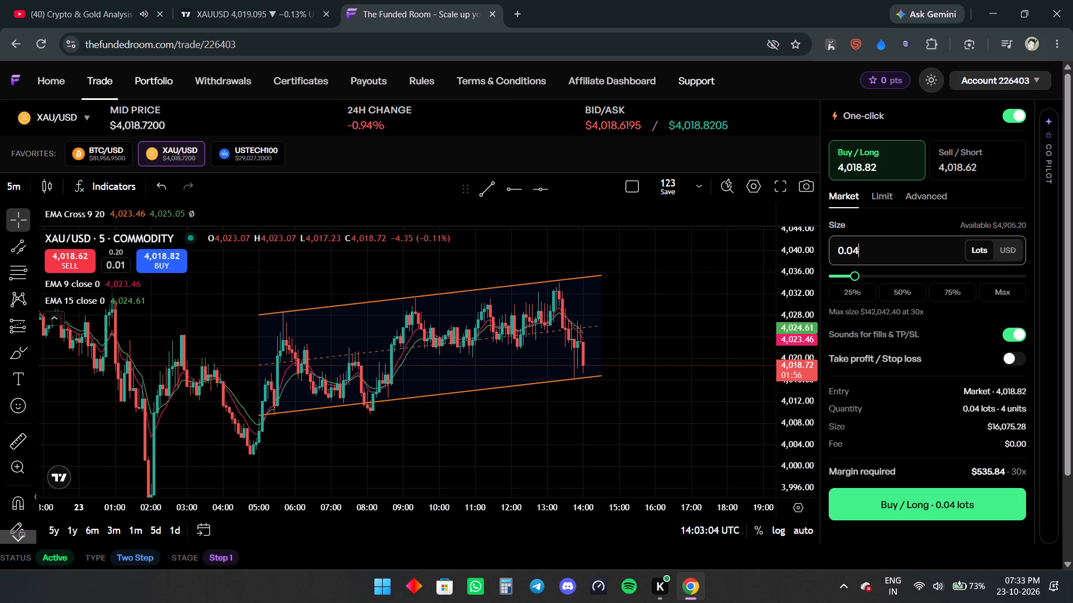
pyautogui.click(298, 0)
pyautogui.click(880, 196)
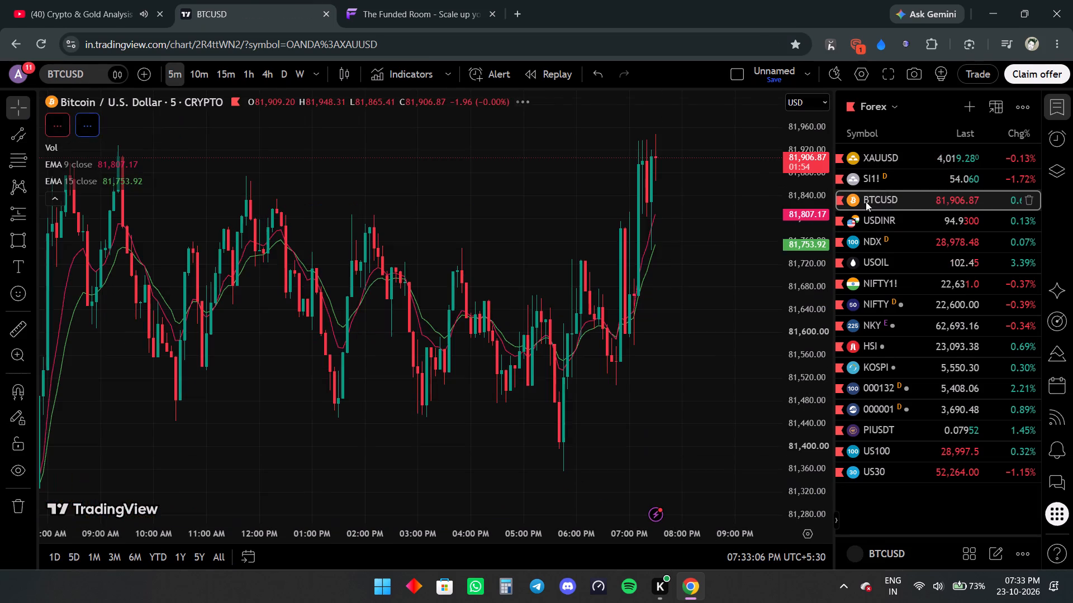
pyautogui.scroll(2, 743, 291)
pyautogui.moveTo(754, 260); pyautogui.dragTo(771, 329)
pyautogui.moveTo(815, 246); pyautogui.dragTo(817, 352)
pyautogui.moveTo(692, 359); pyautogui.dragTo(704, 343)
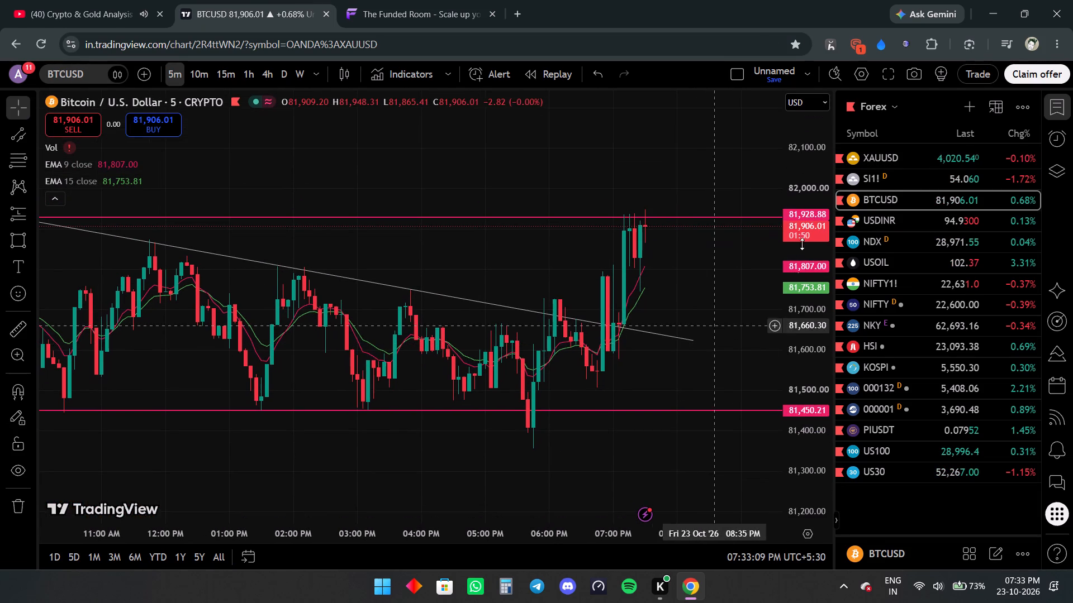
# Reopen the XAUUSD chart on TradingView and examine the latest candles against the grey zone and the channel's lower edge.
pyautogui.click(875, 161)
pyautogui.scroll(3, 749, 344)
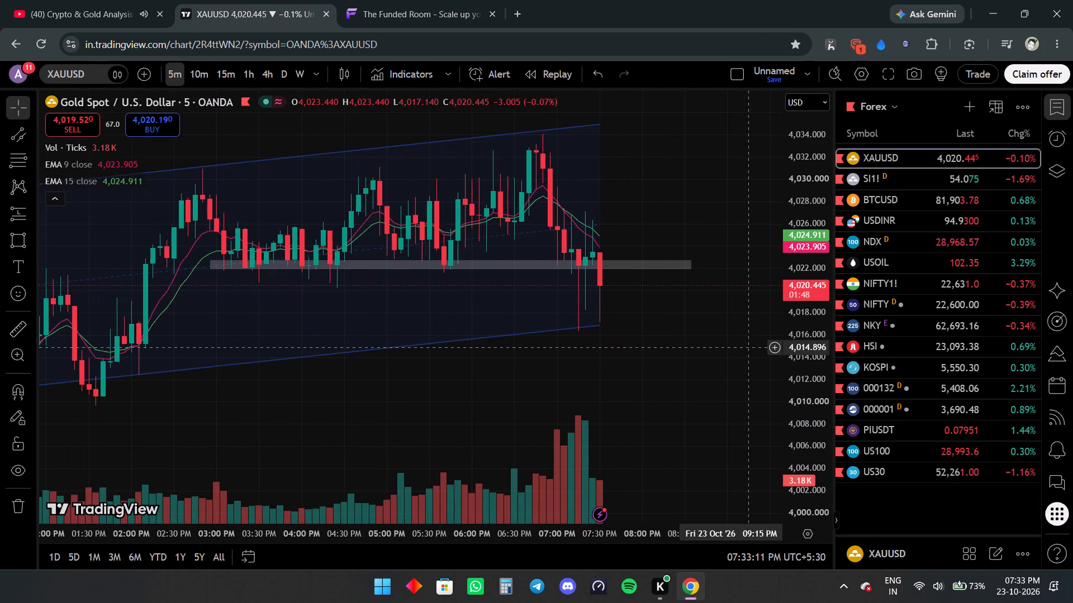
pyautogui.moveTo(676, 371); pyautogui.dragTo(741, 366)
pyautogui.moveTo(799, 277); pyautogui.dragTo(800, 357)
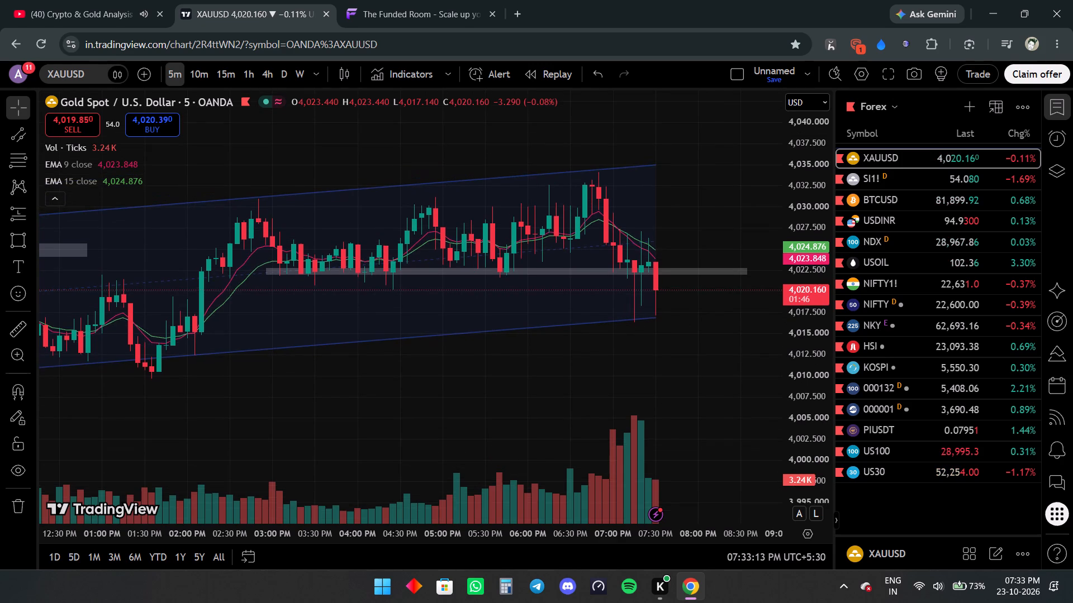
pyautogui.scroll(-4, 657, 406)
pyautogui.moveTo(805, 372); pyautogui.dragTo(816, 328)
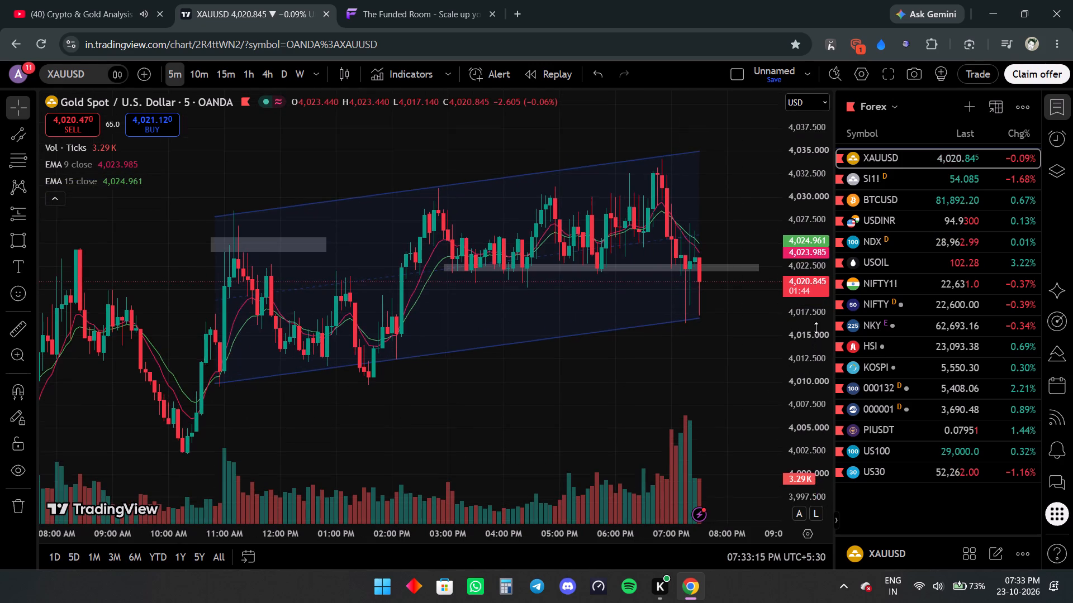
pyautogui.moveTo(816, 328); pyautogui.dragTo(816, 326)
pyautogui.moveTo(830, 228); pyautogui.dragTo(833, 356)
pyautogui.moveTo(738, 389); pyautogui.dragTo(720, 377)
pyautogui.scroll(-2, 723, 376)
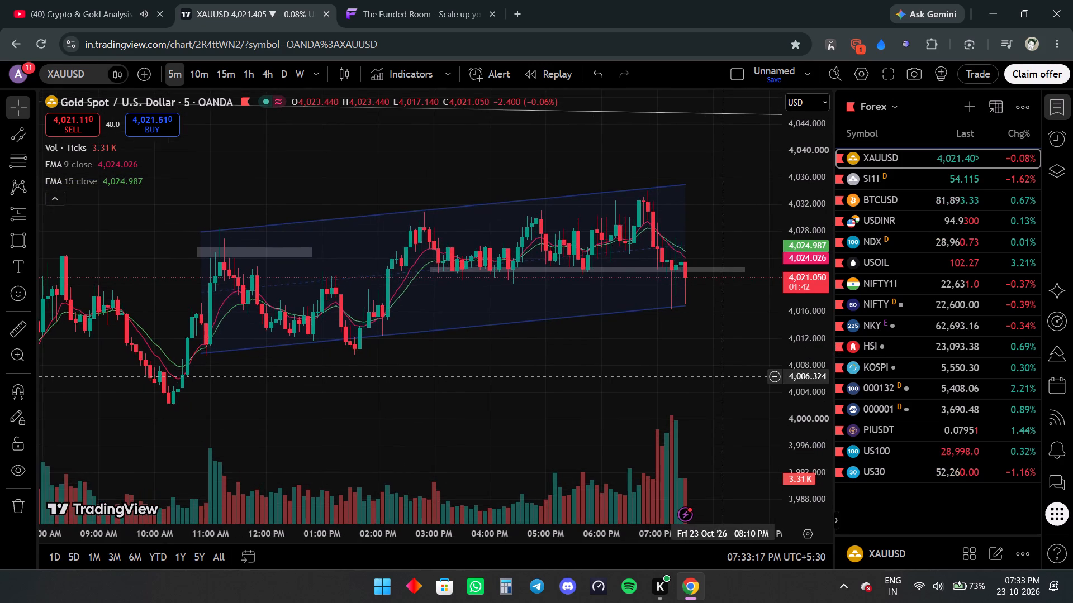
pyautogui.scroll(-1, 723, 376)
pyautogui.moveTo(803, 371); pyautogui.dragTo(819, 291)
pyautogui.moveTo(748, 372); pyautogui.dragTo(686, 372)
pyautogui.scroll(1, 689, 374)
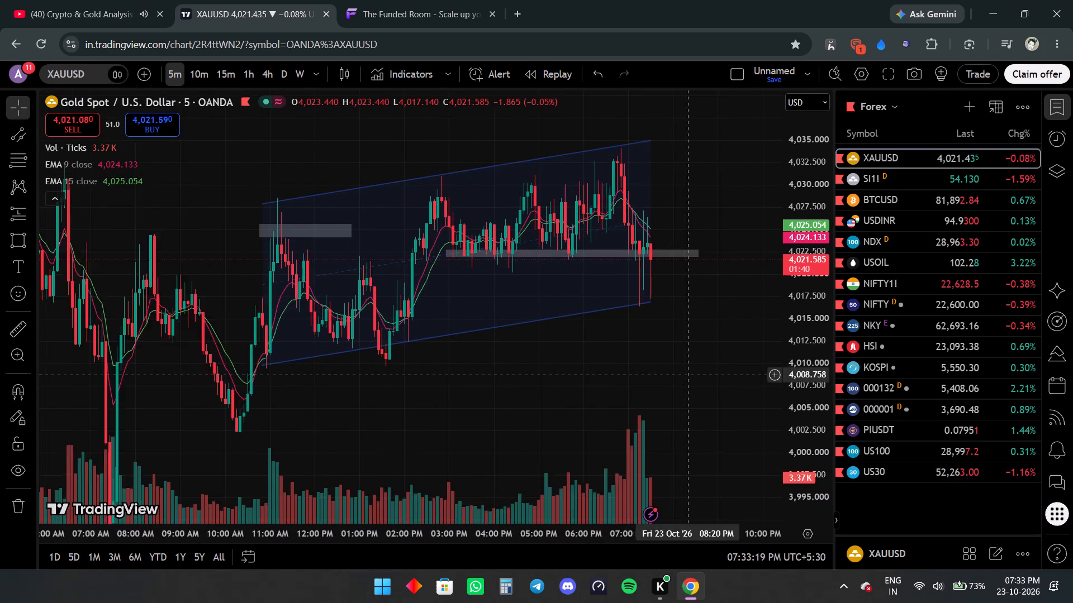
pyautogui.scroll(1, 689, 374)
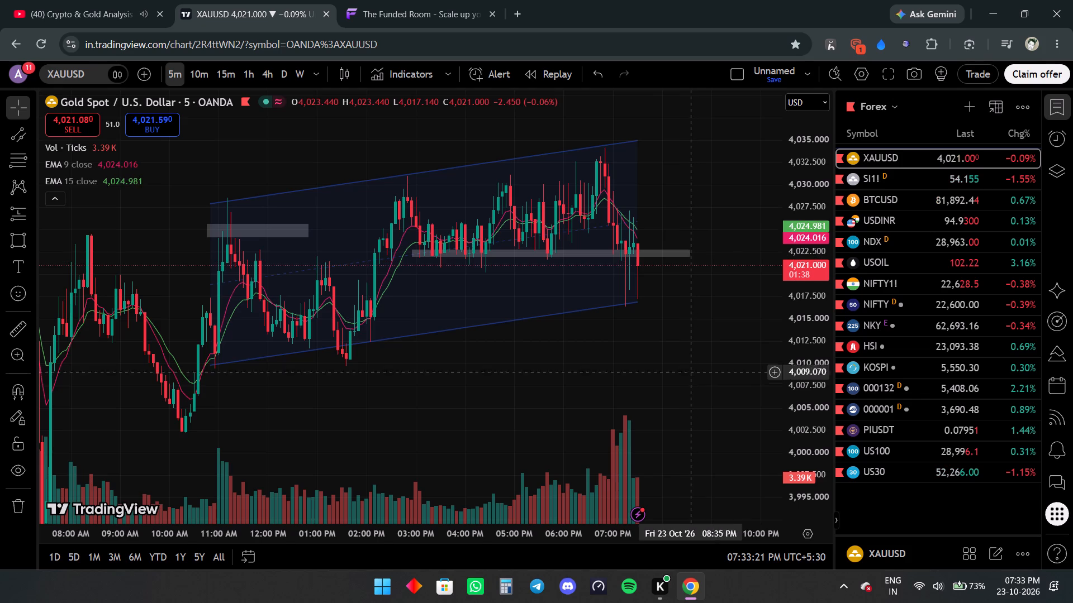
# On The Funded Room's XAU/USD chart, measure the price range upward from about 4,017.10 to 4,022.53, and clear the measurement.
pyautogui.click(409, 2)
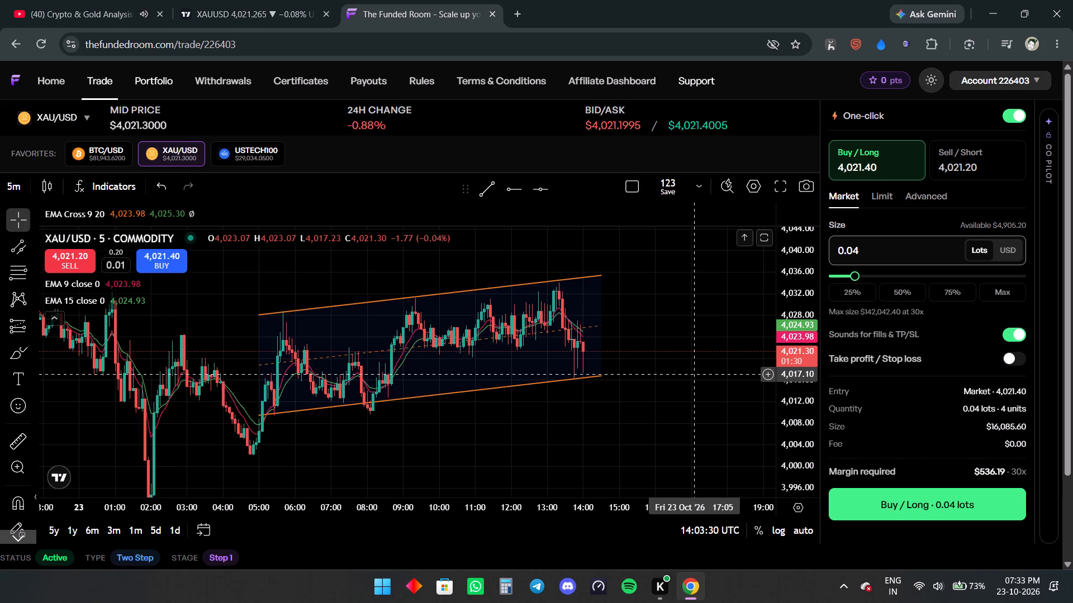
pyautogui.keyDown('shift'); pyautogui.click(693, 374); pyautogui.keyUp('shift')
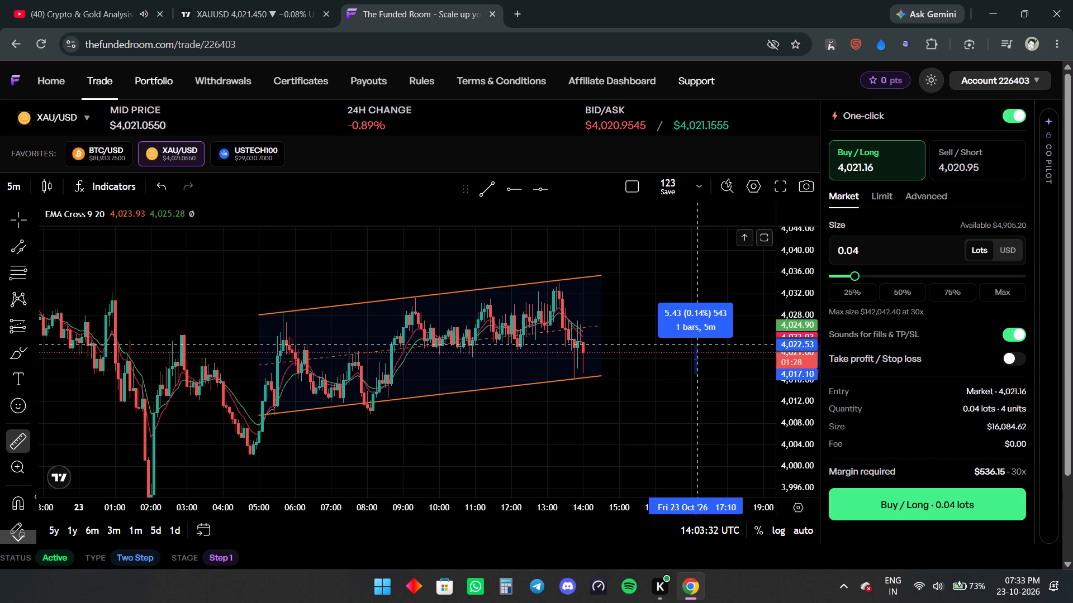
pyautogui.click(696, 344)
pyautogui.click(696, 344)
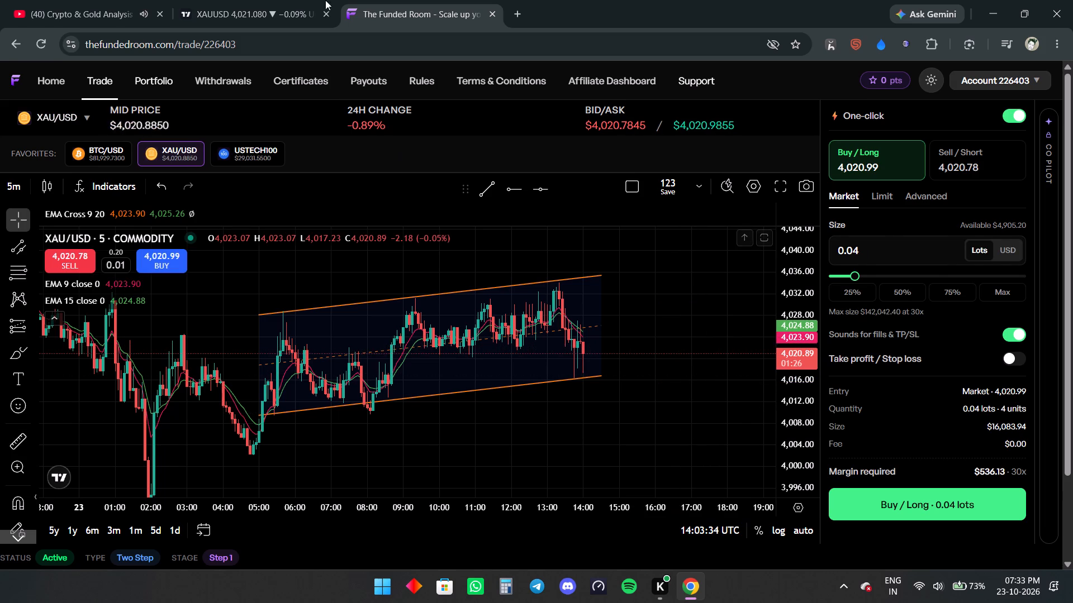
# Follow the streamer's gold setup on YouTube, checking it against The Funded Room's XAU/USD chart.
pyautogui.click(248, 0)
pyautogui.click(117, 0)
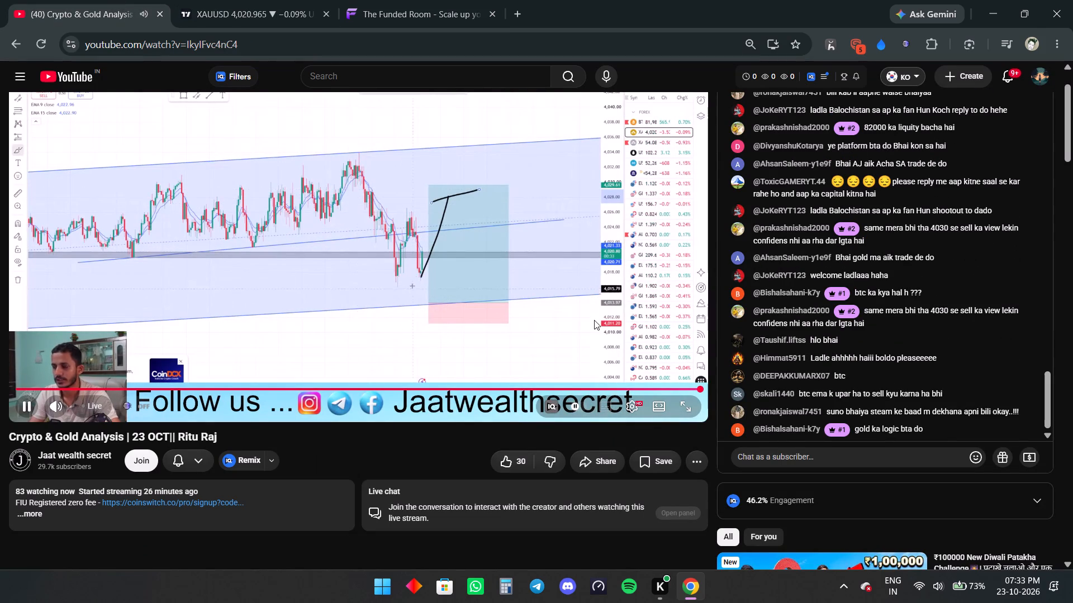
pyautogui.click(390, 0)
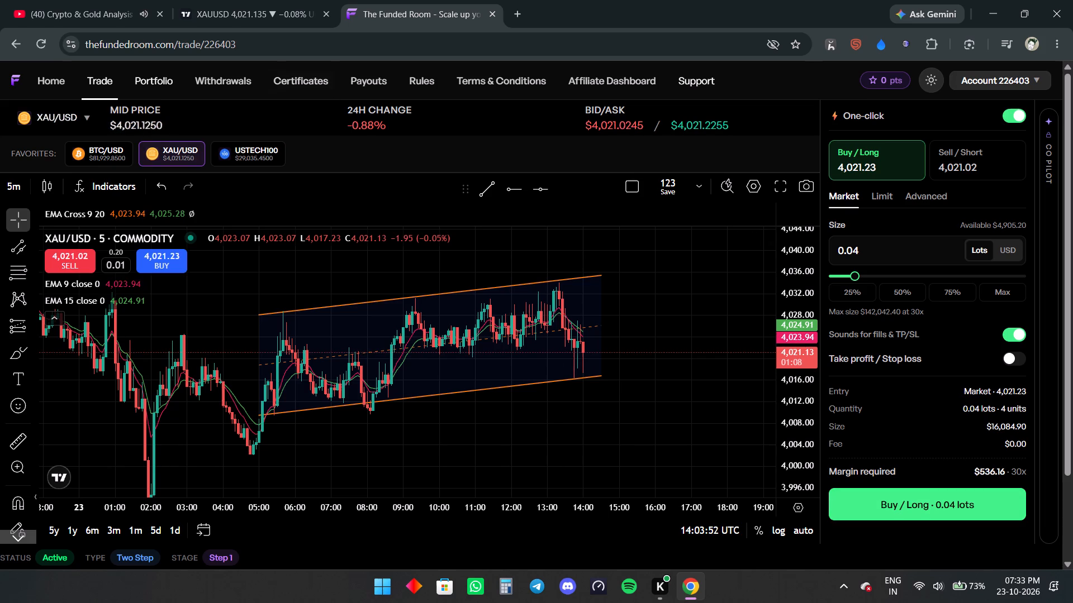
pyautogui.click(117, 0)
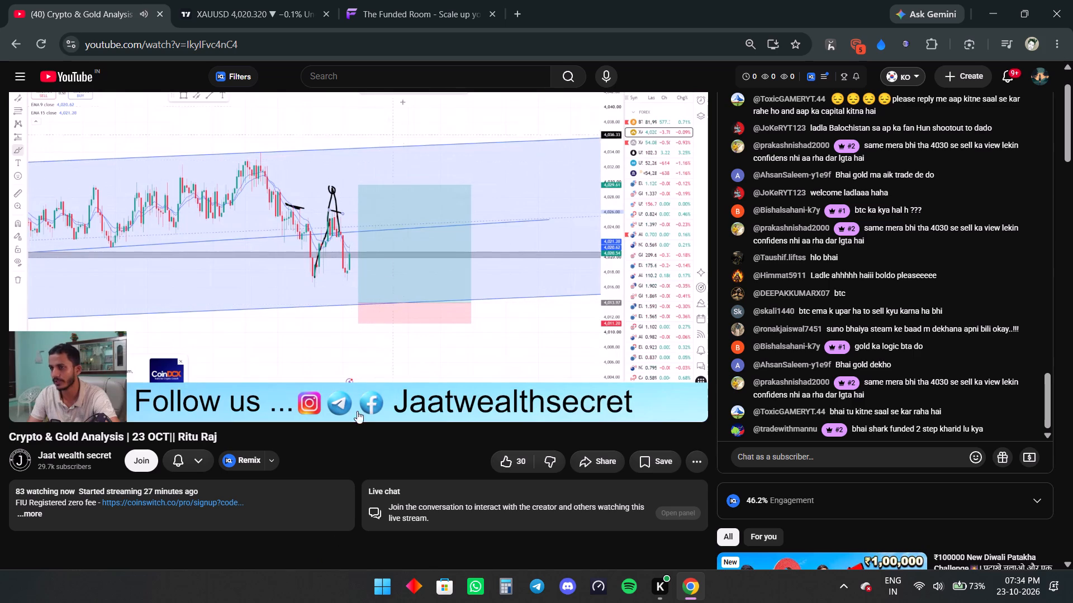
# Compare the current XAU/USD price on The Funded Room and TradingView, and check the YouTube stream's chart.
pyautogui.click(434, 0)
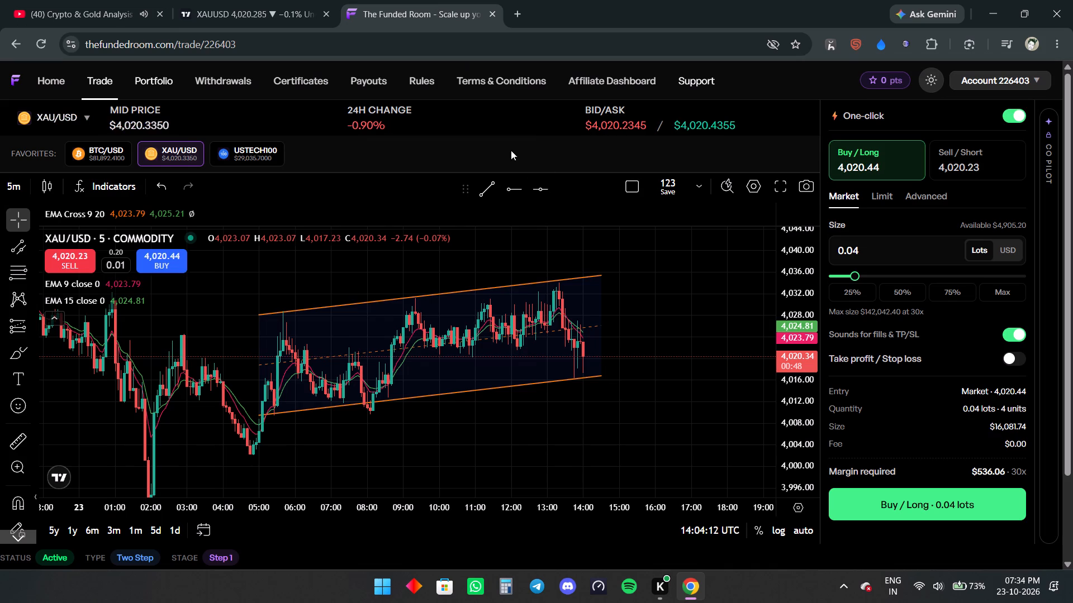
pyautogui.click(286, 0)
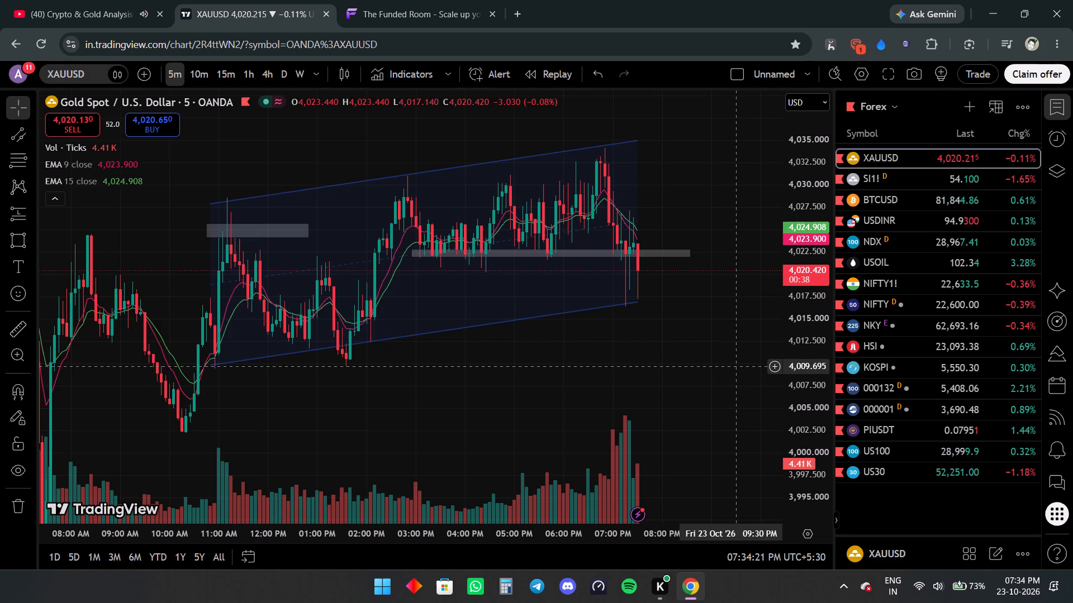
pyautogui.click(59, 2)
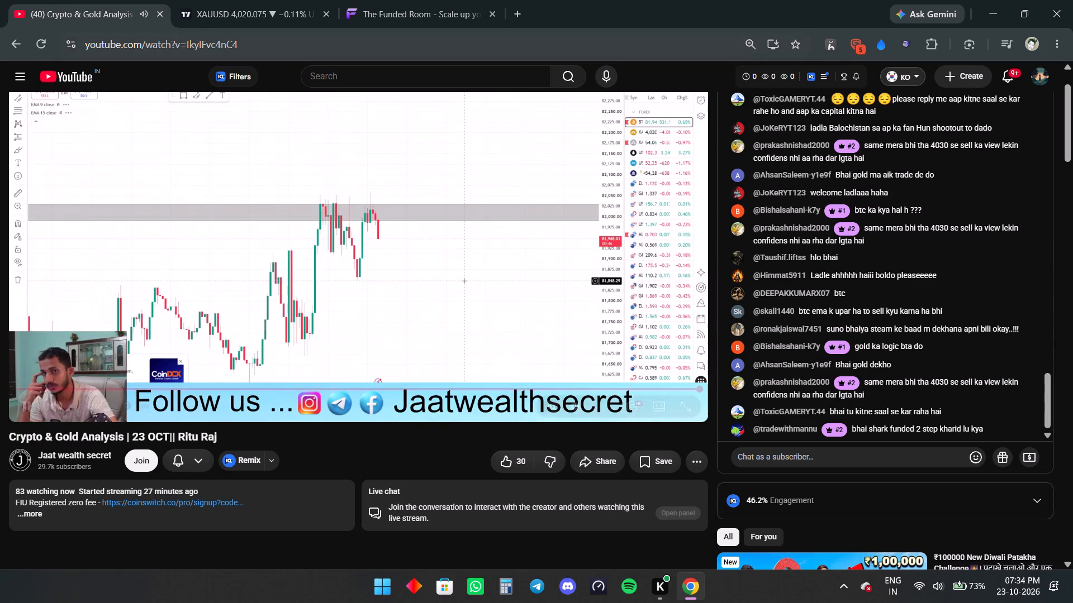
pyautogui.click(401, 0)
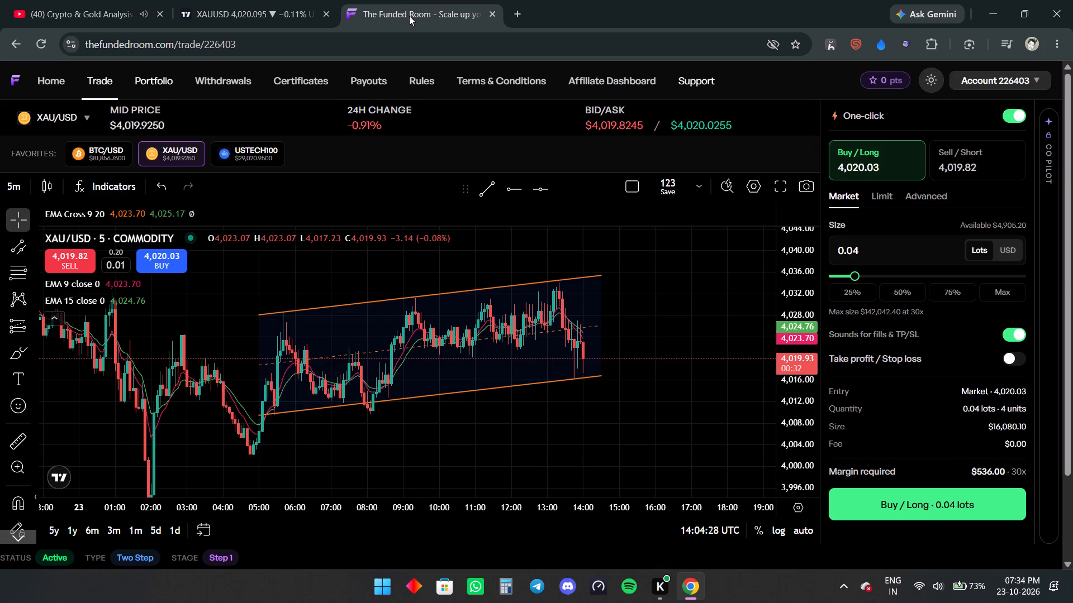
# Open the BTCUSD chart on TradingView and examine the latest candles against the horizontal level at 81,928.88.
pyautogui.click(265, 0)
pyautogui.click(889, 202)
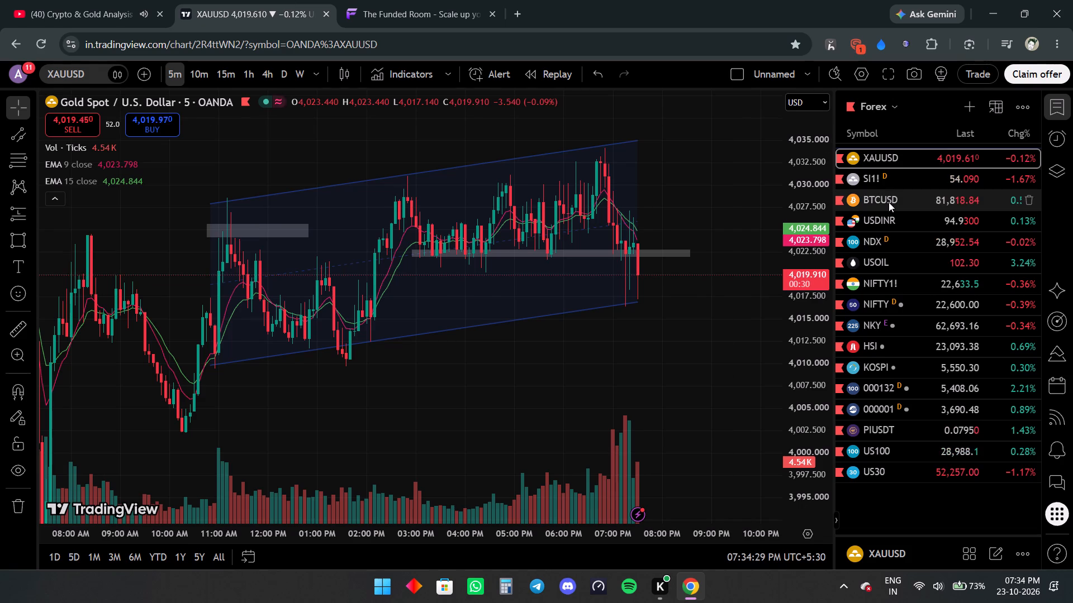
pyautogui.scroll(4, 740, 274)
pyautogui.moveTo(808, 188); pyautogui.dragTo(802, 348)
pyautogui.scroll(-6, 779, 354)
pyautogui.moveTo(818, 316); pyautogui.dragTo(819, 239)
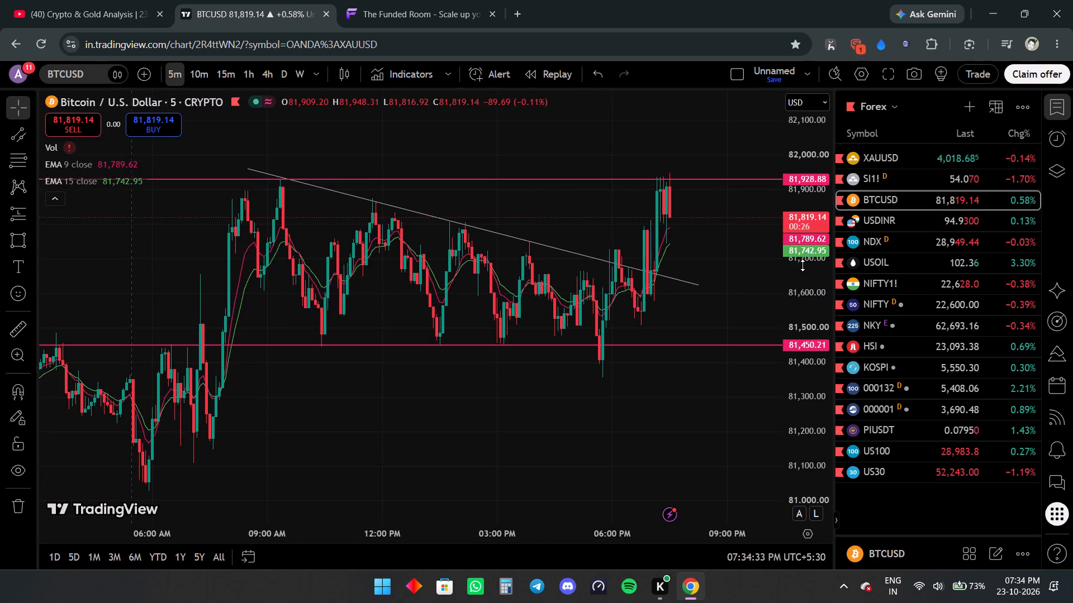
pyautogui.scroll(5, 802, 266)
pyautogui.scroll(5, 737, 283)
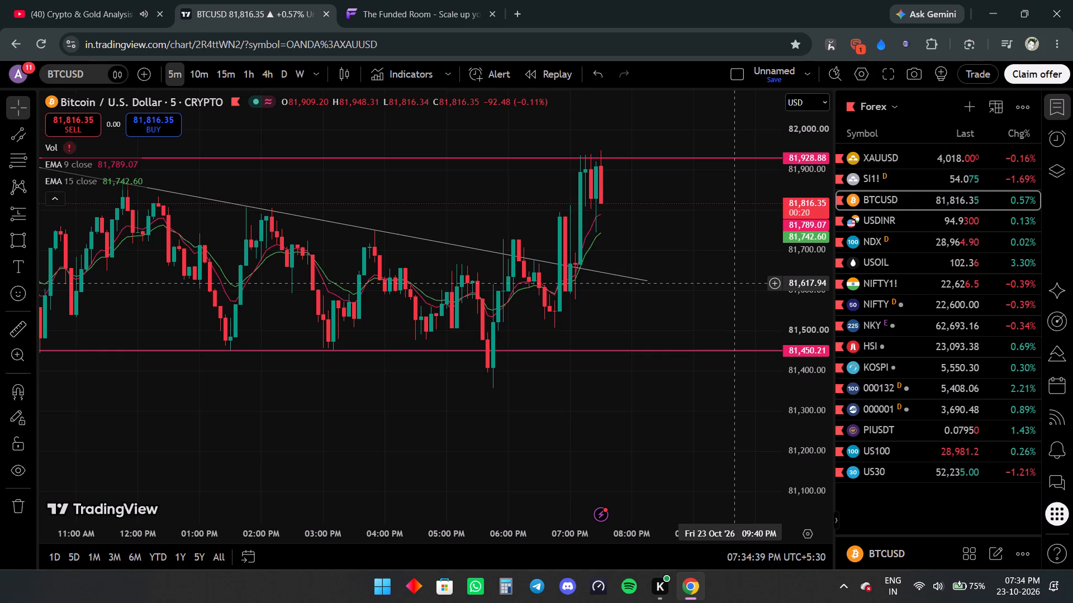
# Place a market buy of 0.04 lots of XAU/USD on The Funded Room.
pyautogui.click(383, 0)
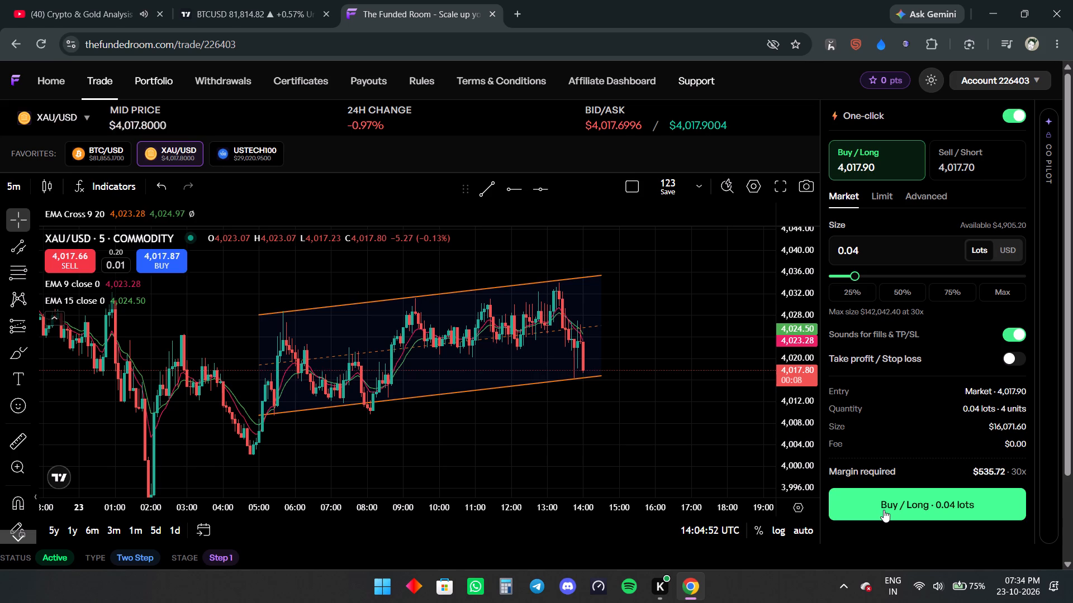
pyautogui.click(884, 510)
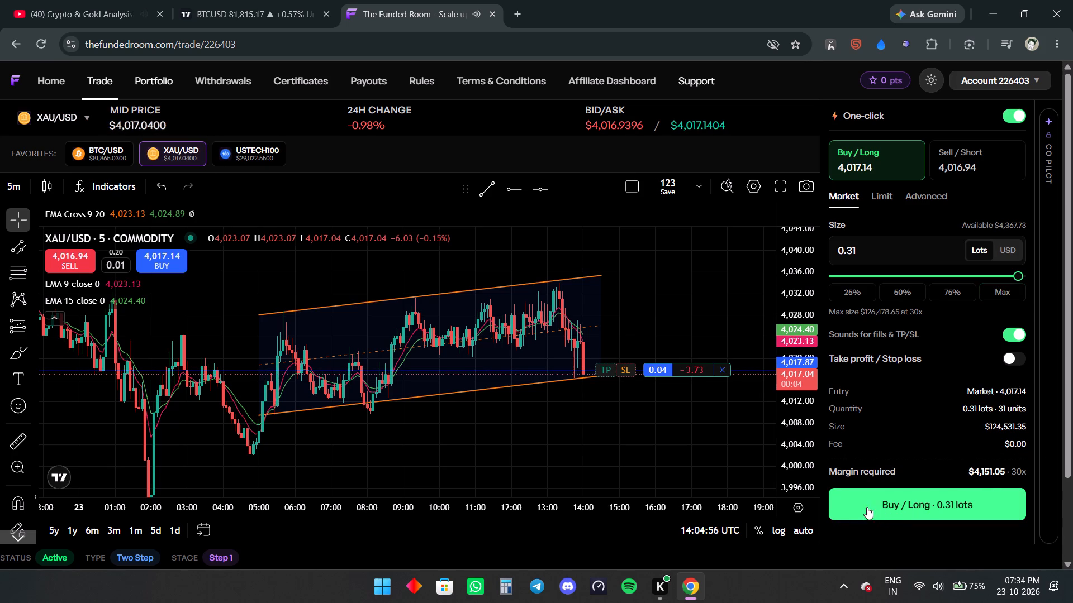
# Add a take profit at about 4,034.03 and a stop loss at about 4,014.64 to the open XAU/USD position.
pyautogui.moveTo(739, 458); pyautogui.dragTo(699, 444)
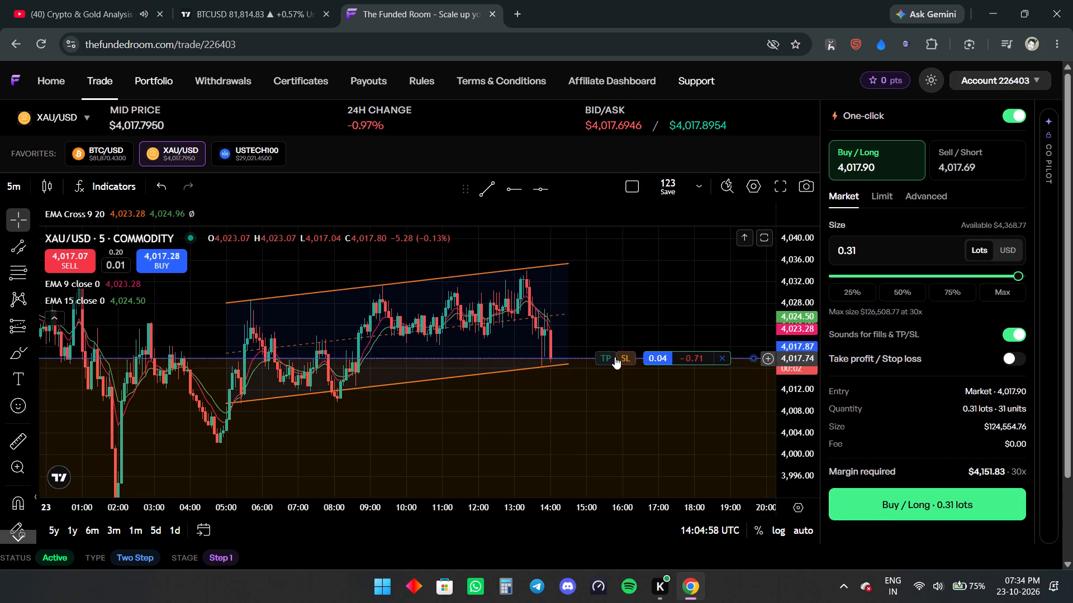
pyautogui.moveTo(606, 356); pyautogui.dragTo(595, 270)
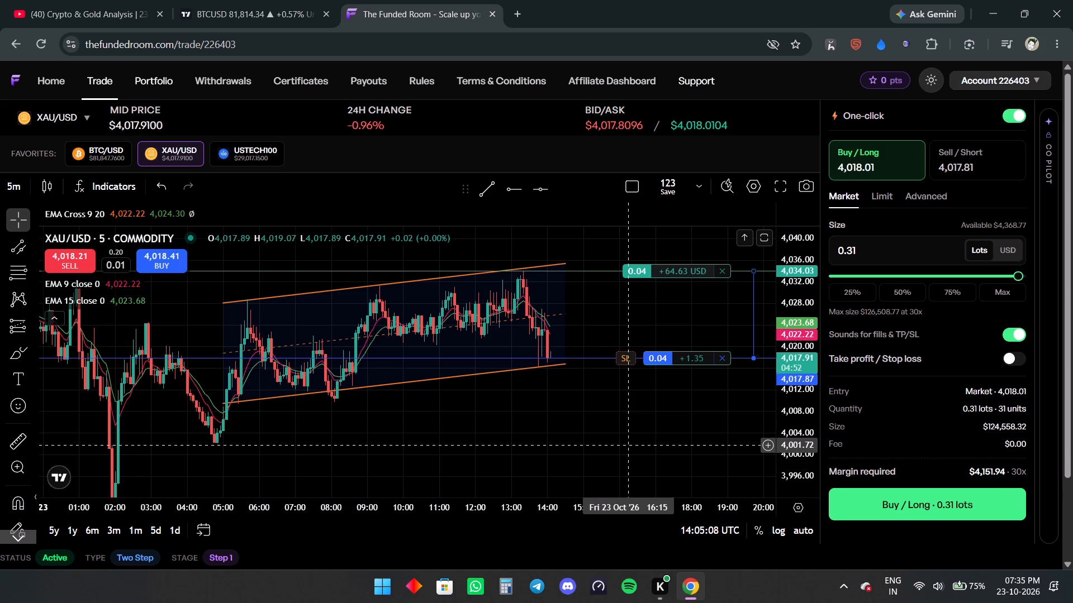
pyautogui.moveTo(624, 357); pyautogui.dragTo(626, 360)
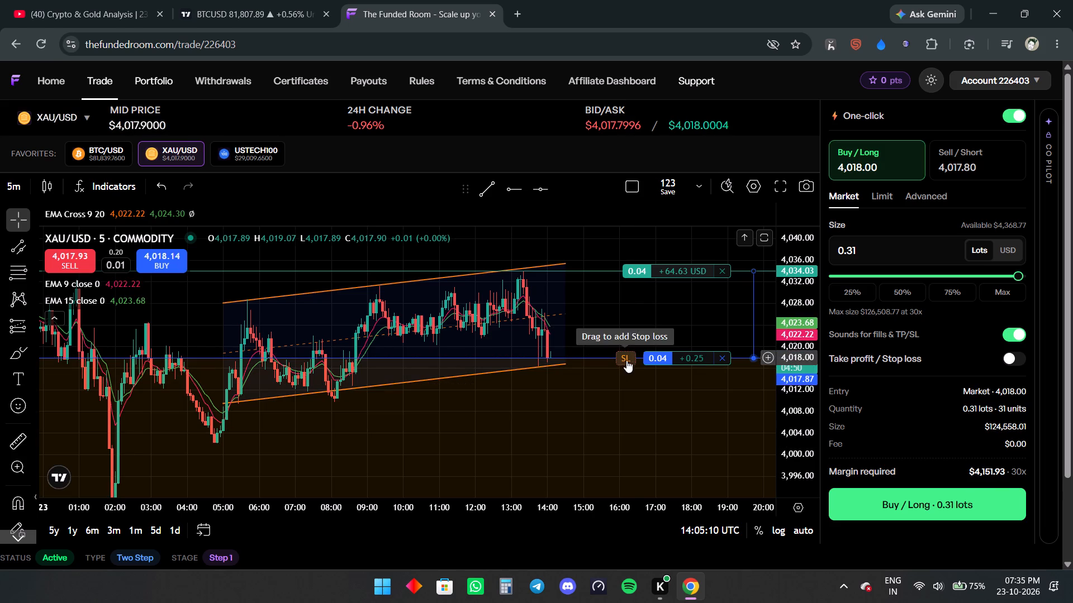
pyautogui.moveTo(626, 360); pyautogui.dragTo(630, 370)
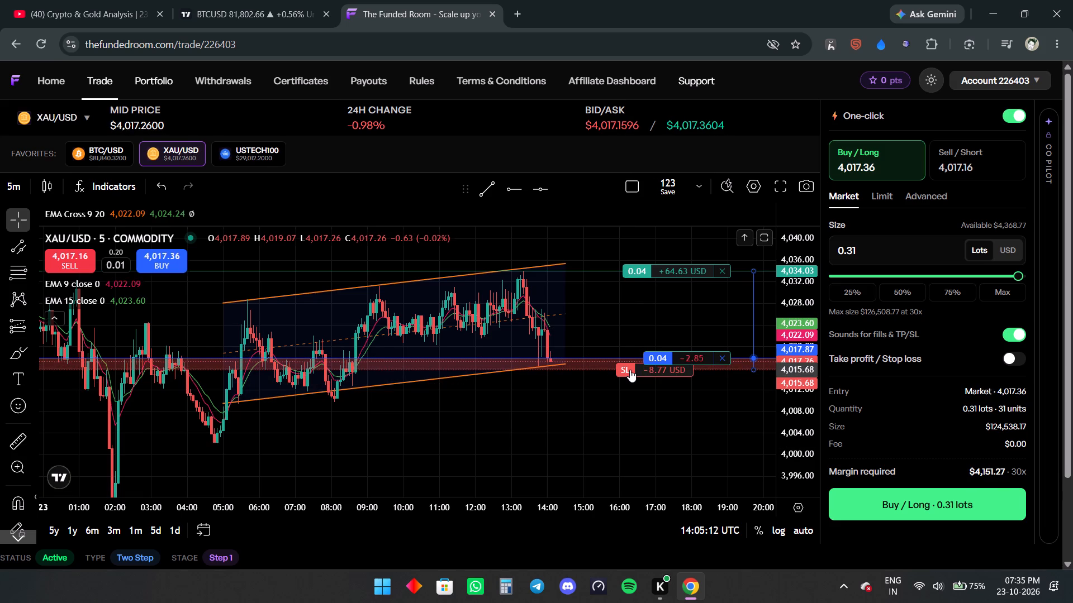
pyautogui.moveTo(630, 370); pyautogui.dragTo(630, 372)
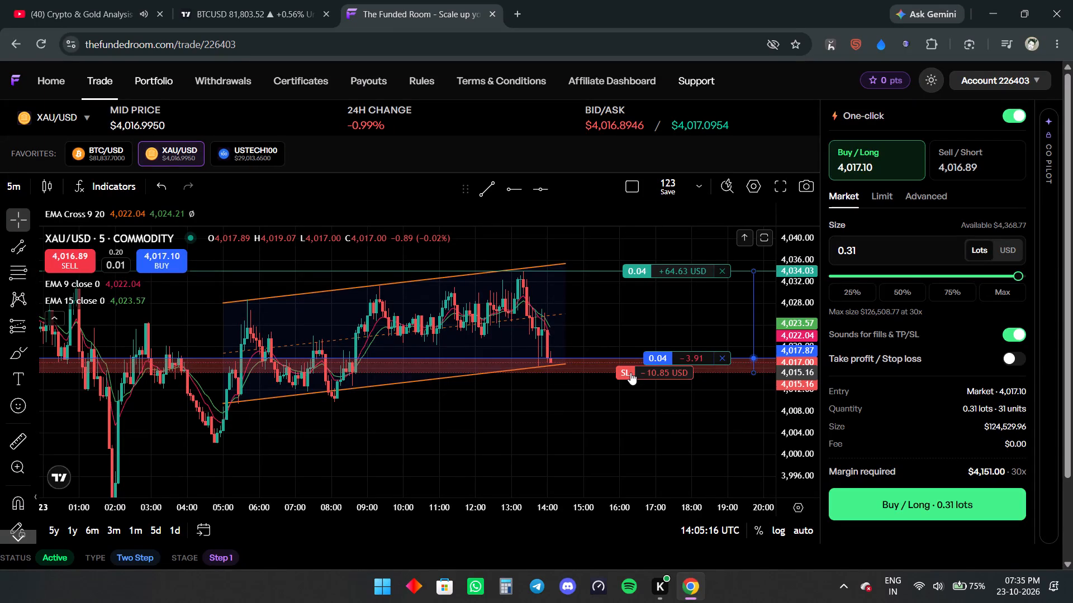
pyautogui.moveTo(630, 372); pyautogui.dragTo(632, 375)
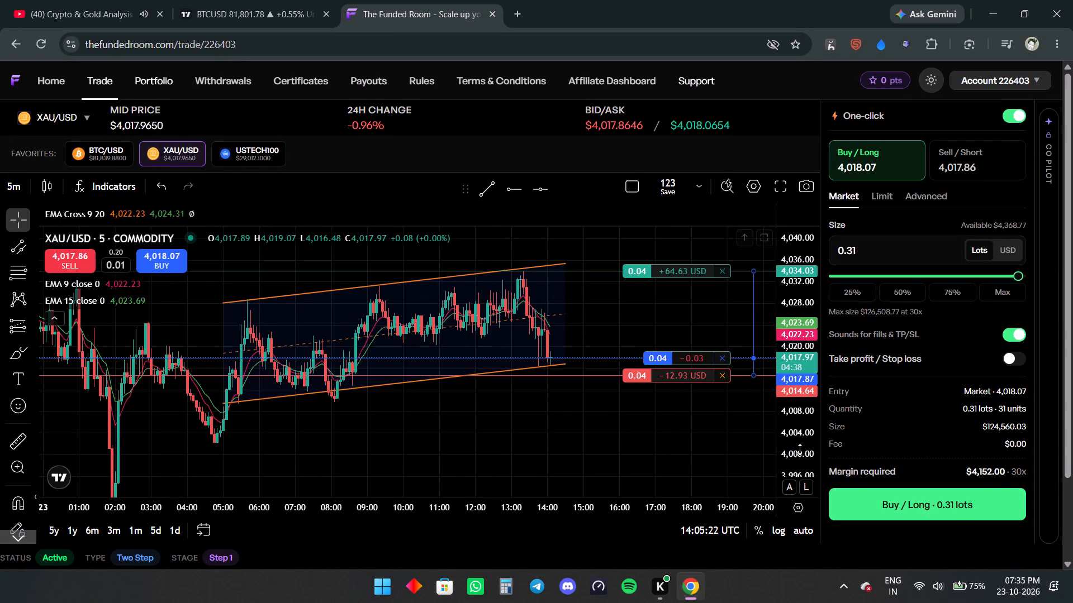
# Monitor the open XAU/USD position on The Funded Room, and follow BTC on the YouTube stream and TradingView's BTCUSD chart.
pyautogui.moveTo(801, 446); pyautogui.dragTo(803, 411)
pyautogui.moveTo(652, 452); pyautogui.dragTo(683, 470)
pyautogui.scroll(2, 683, 470)
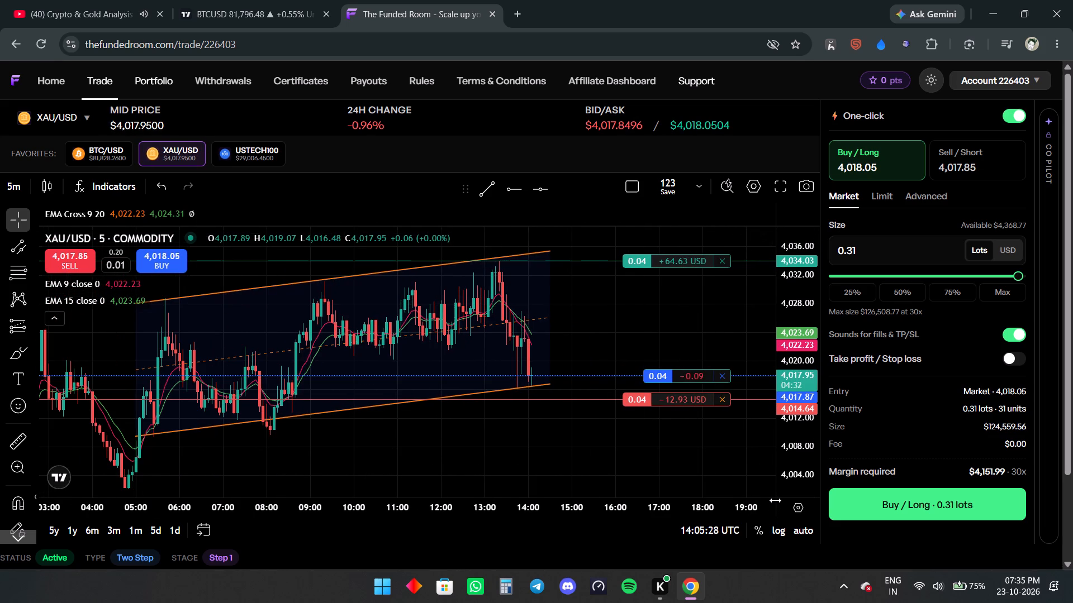
pyautogui.click(121, 0)
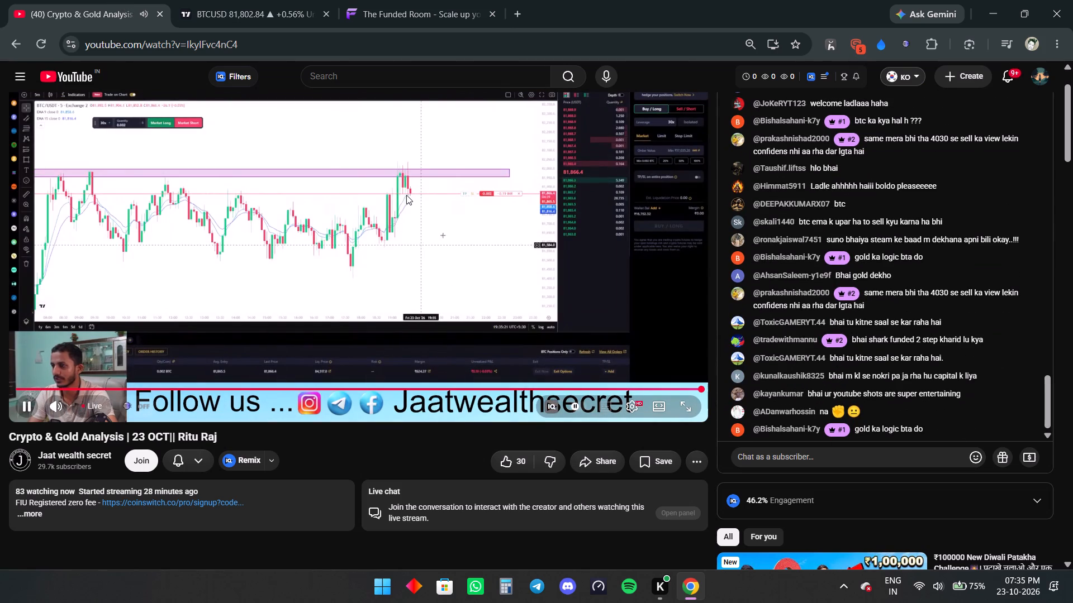
pyautogui.click(407, 9)
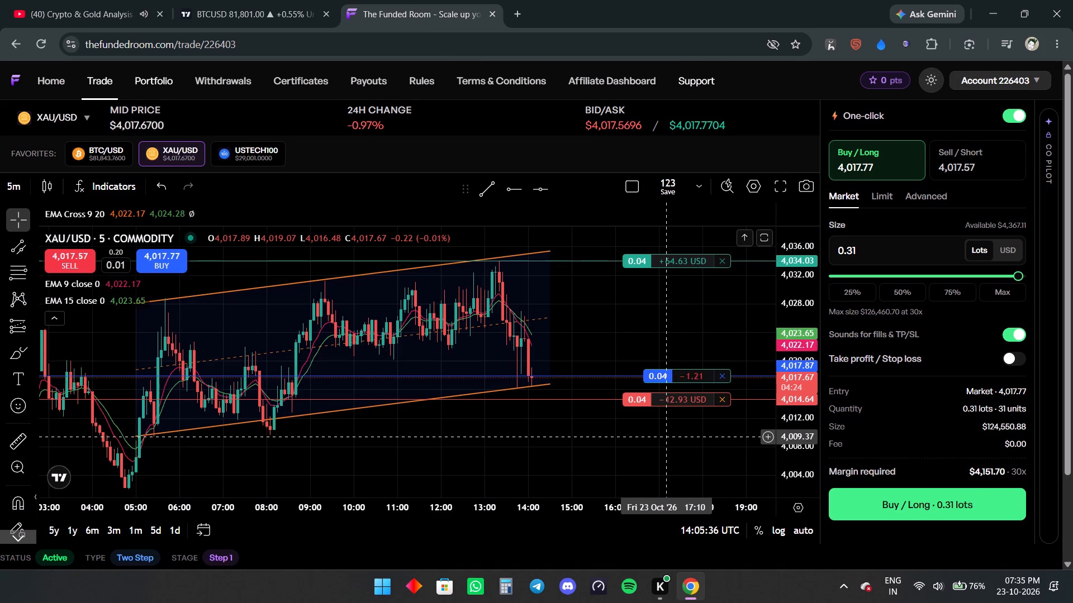
pyautogui.click(276, 0)
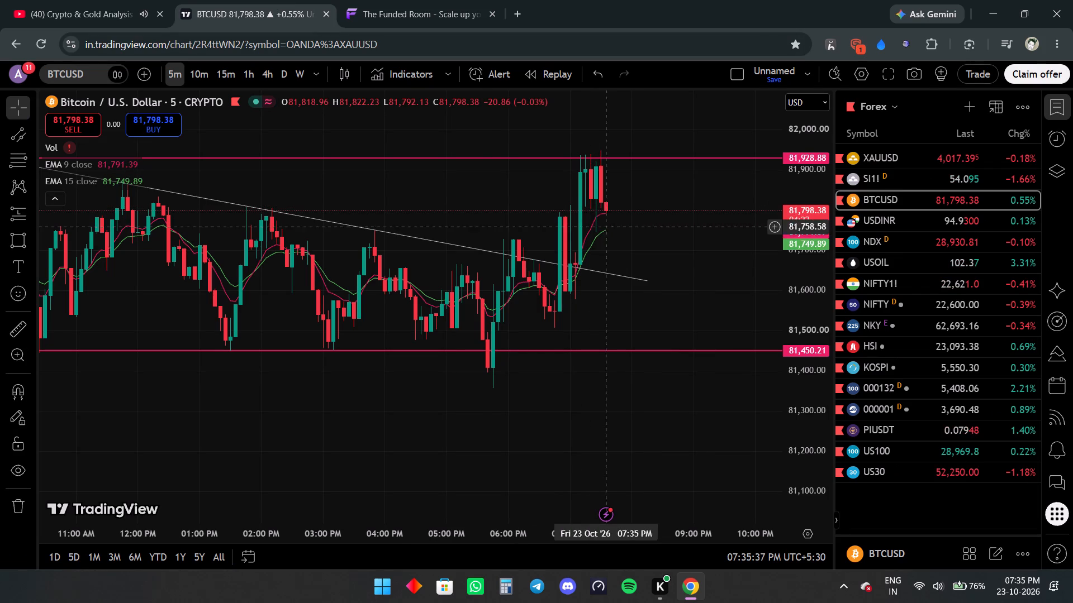
pyautogui.scroll(1, 665, 264)
pyautogui.click(122, 0)
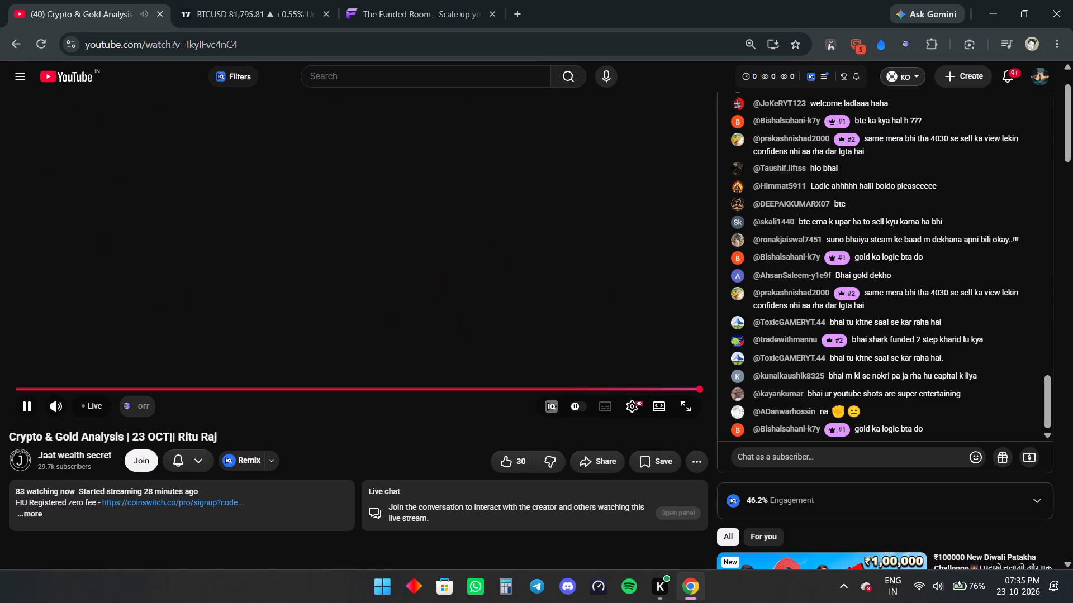
pyautogui.scroll(1, 765, 281)
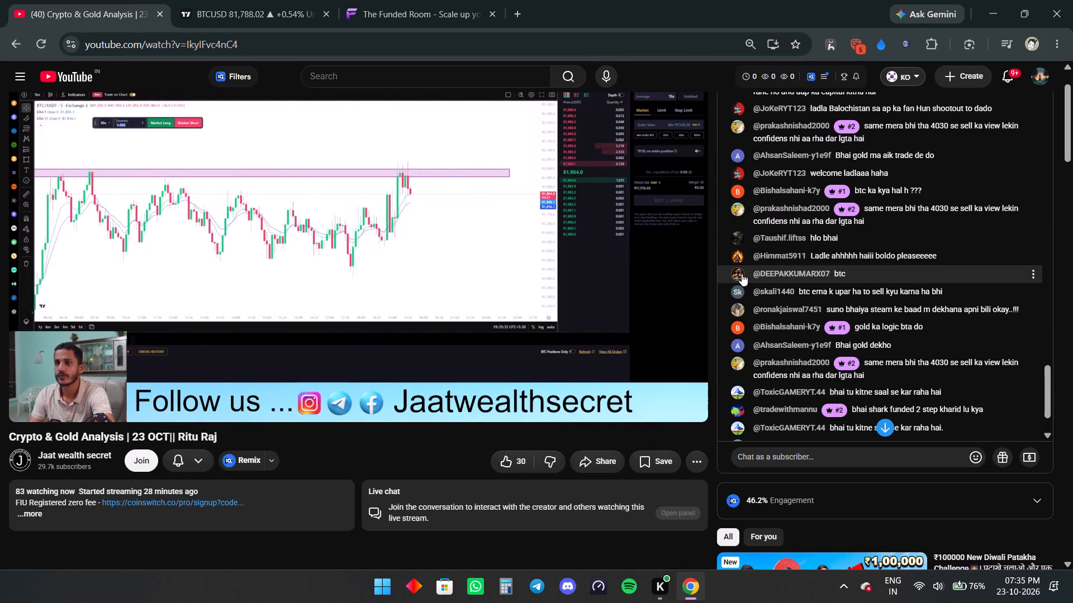
# Return to The Funded Room's XAU/USD chart and examine the latest candles against the channel's lower edge.
pyautogui.click(409, 1)
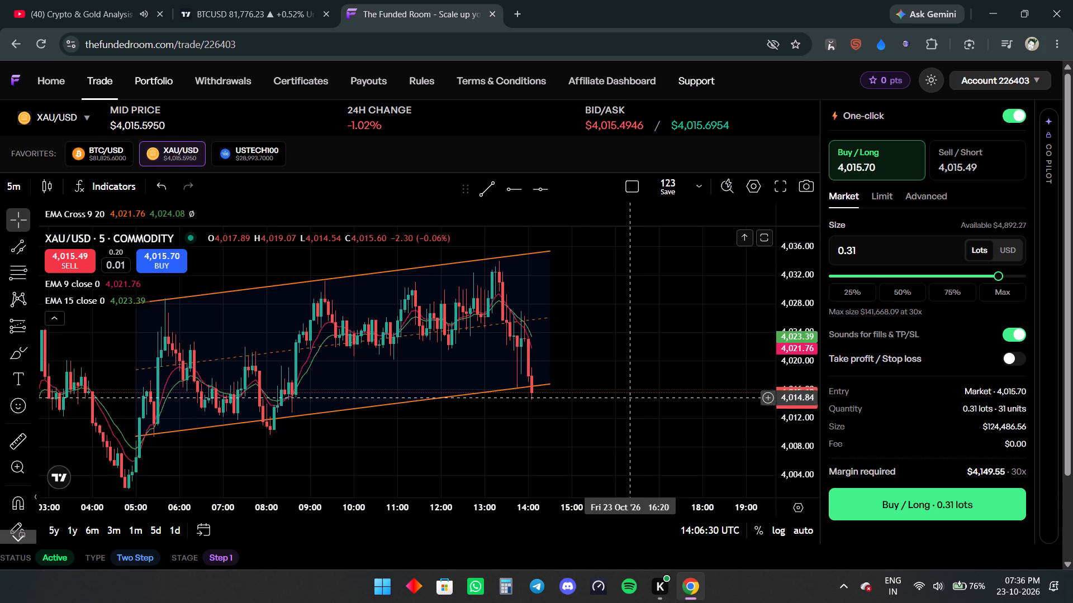
pyautogui.moveTo(524, 440); pyautogui.dragTo(563, 430)
pyautogui.moveTo(799, 279); pyautogui.dragTo(809, 301)
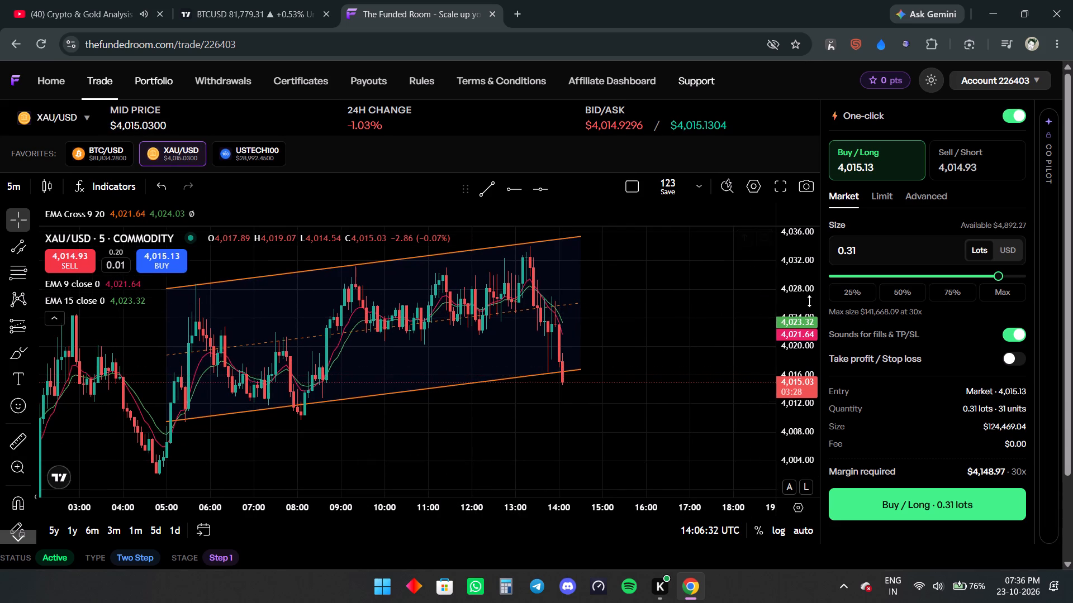
pyautogui.moveTo(809, 301); pyautogui.dragTo(824, 401)
pyautogui.moveTo(837, 422); pyautogui.dragTo(825, 360)
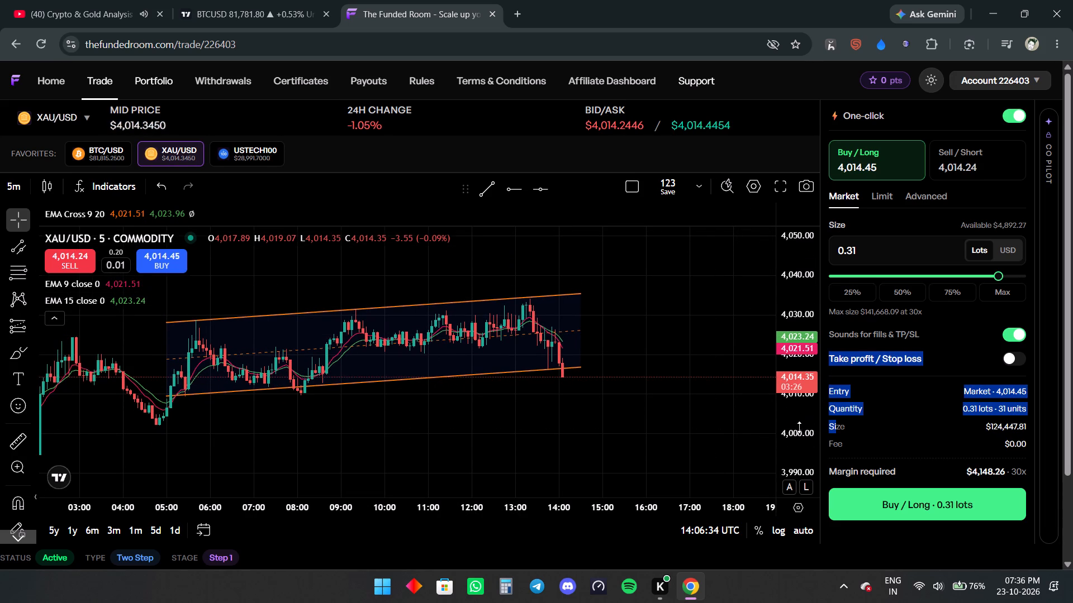
pyautogui.click(786, 431)
pyautogui.moveTo(794, 429); pyautogui.dragTo(799, 391)
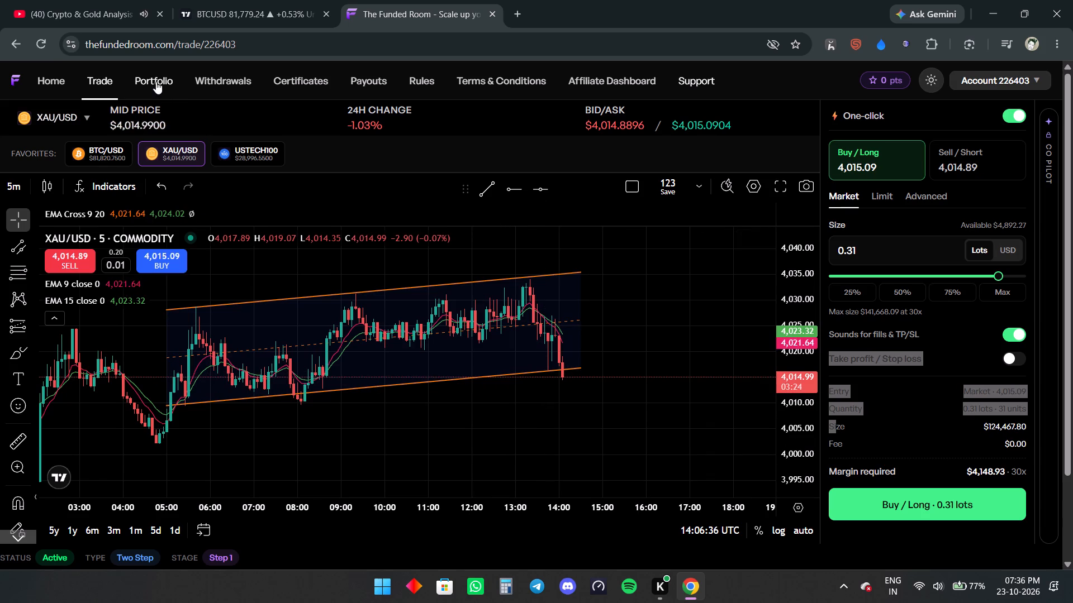
# Review the October 2026 profit calendar and its daily breakdown in The Funded Room's portfolio.
pyautogui.click(156, 82)
pyautogui.scroll(-2, 699, 515)
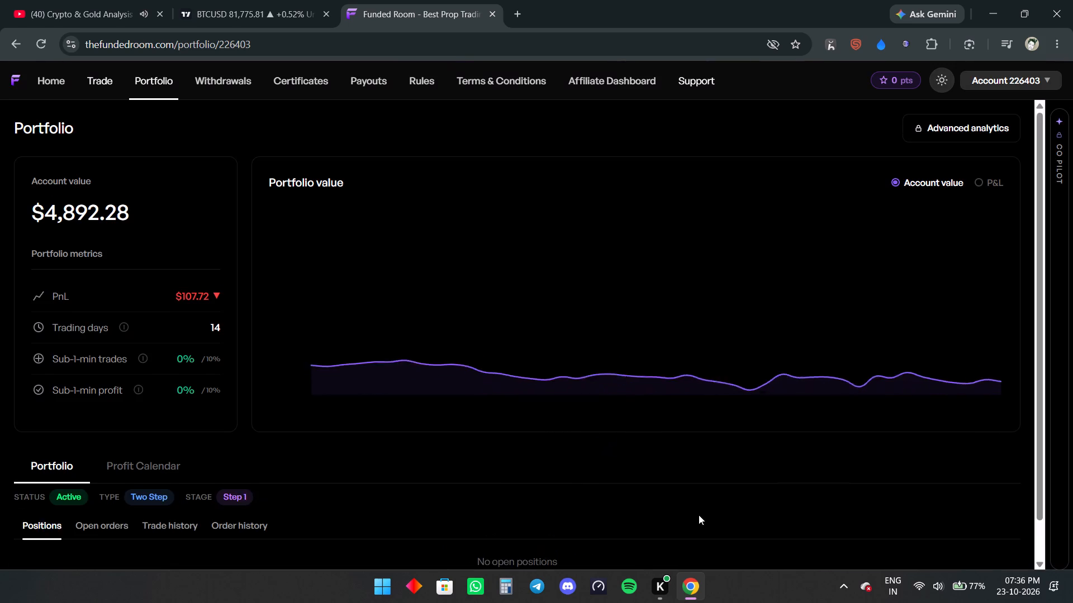
pyautogui.scroll(-6, 699, 515)
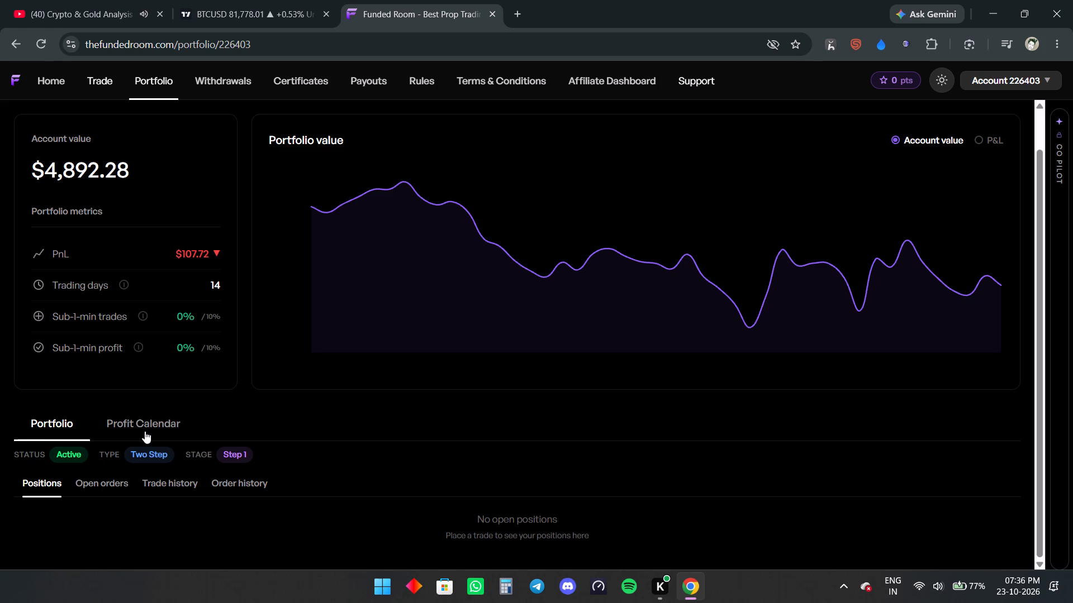
pyautogui.click(146, 431)
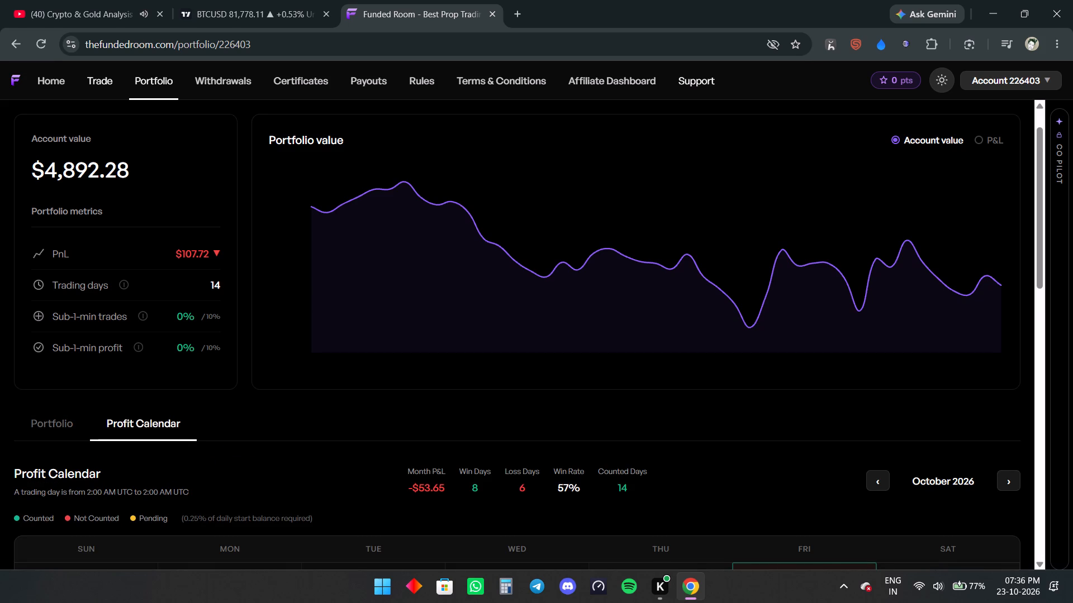
pyautogui.scroll(-3, 420, 490)
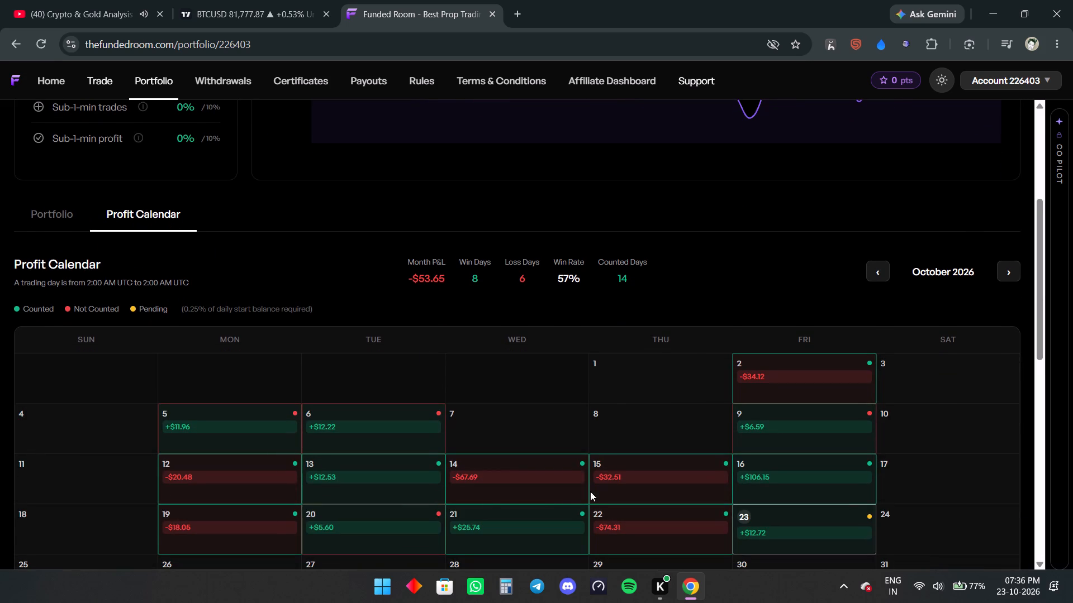
pyautogui.scroll(-2, 980, 393)
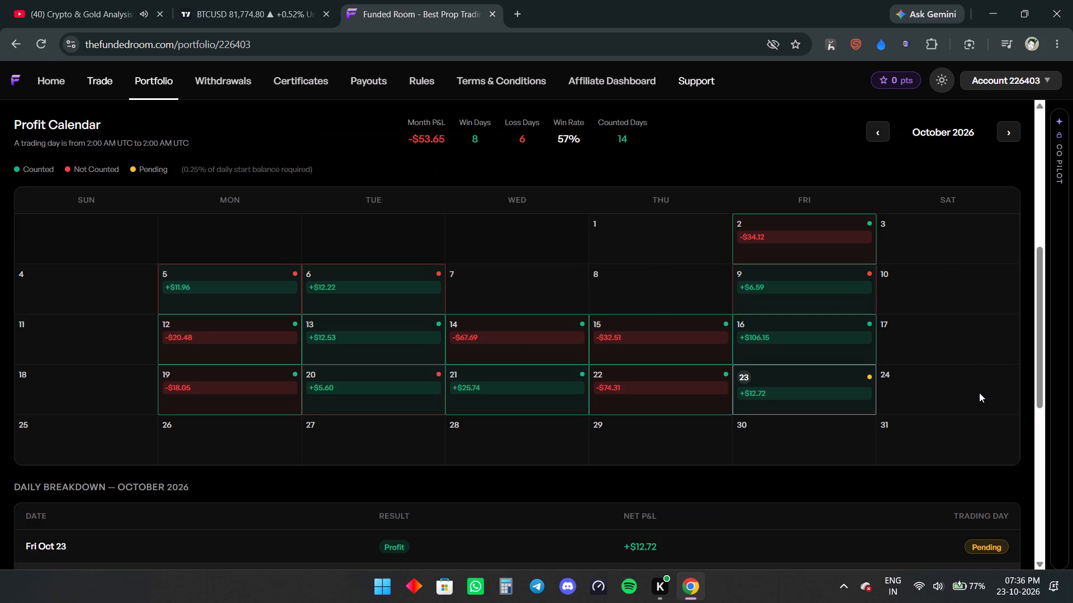
pyautogui.scroll(-2, 979, 393)
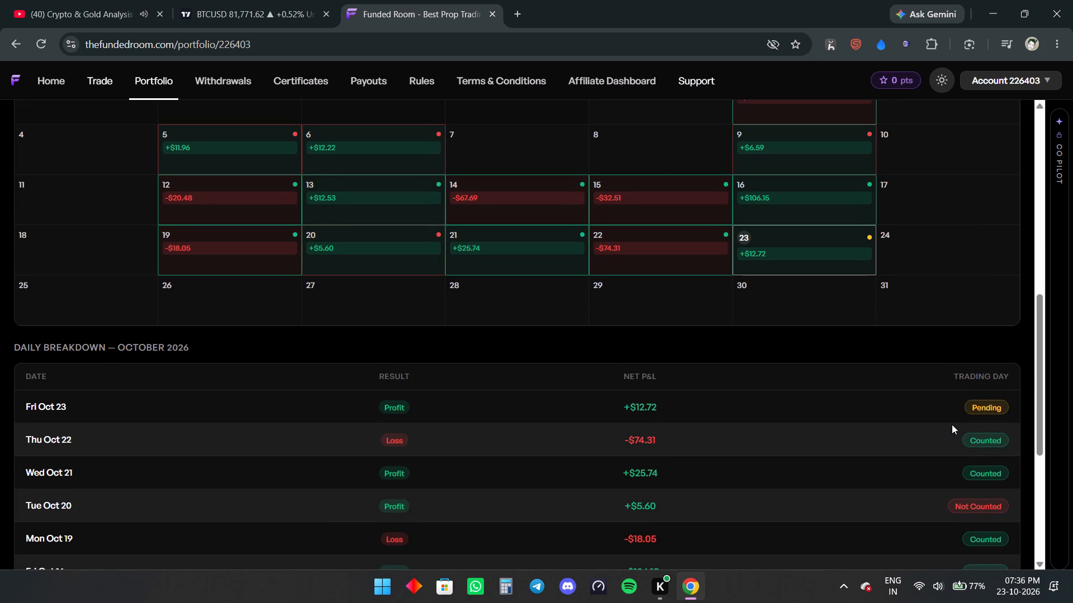
pyautogui.scroll(-2, 952, 425)
pyautogui.scroll(6, 952, 425)
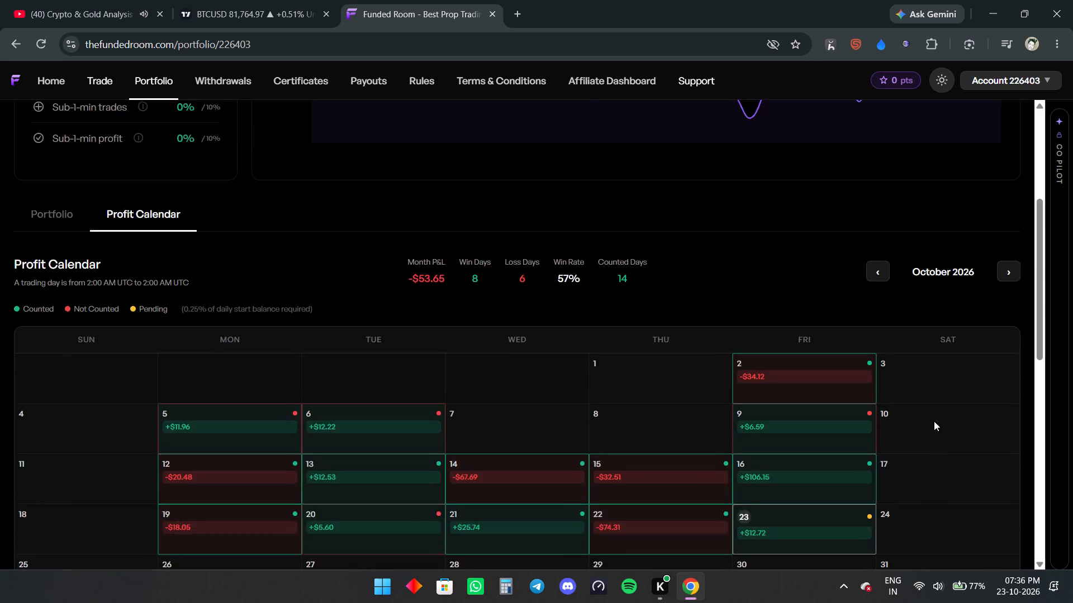
pyautogui.scroll(3, 934, 421)
# Review the closed XAU/USD trades in the trade history of The Funded Room's portfolio.
pyautogui.click(52, 428)
pyautogui.scroll(-2, 204, 452)
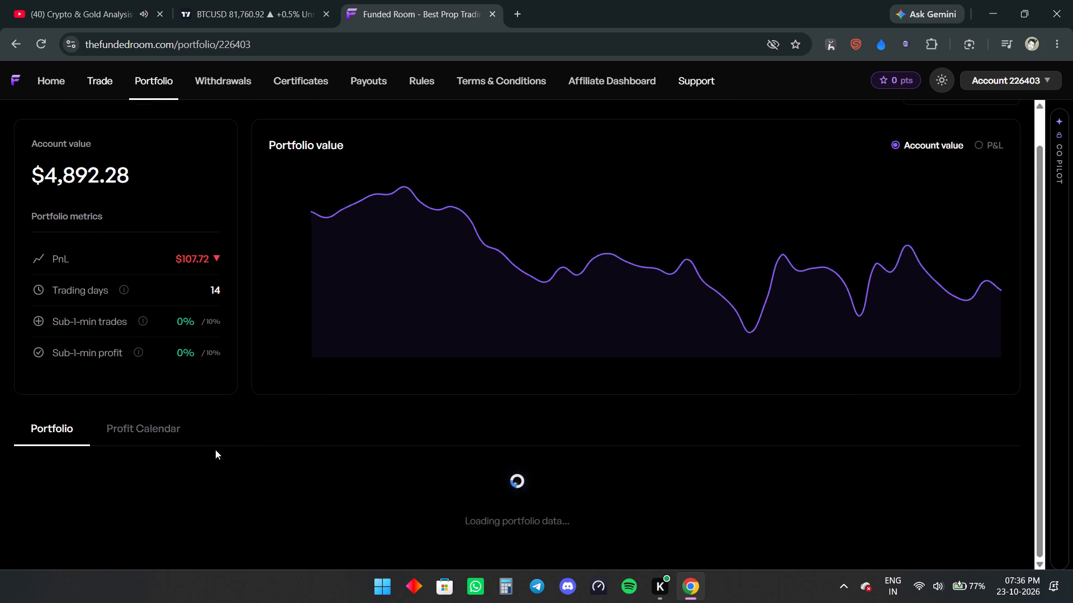
pyautogui.scroll(-3, 498, 408)
pyautogui.scroll(-2, 875, 413)
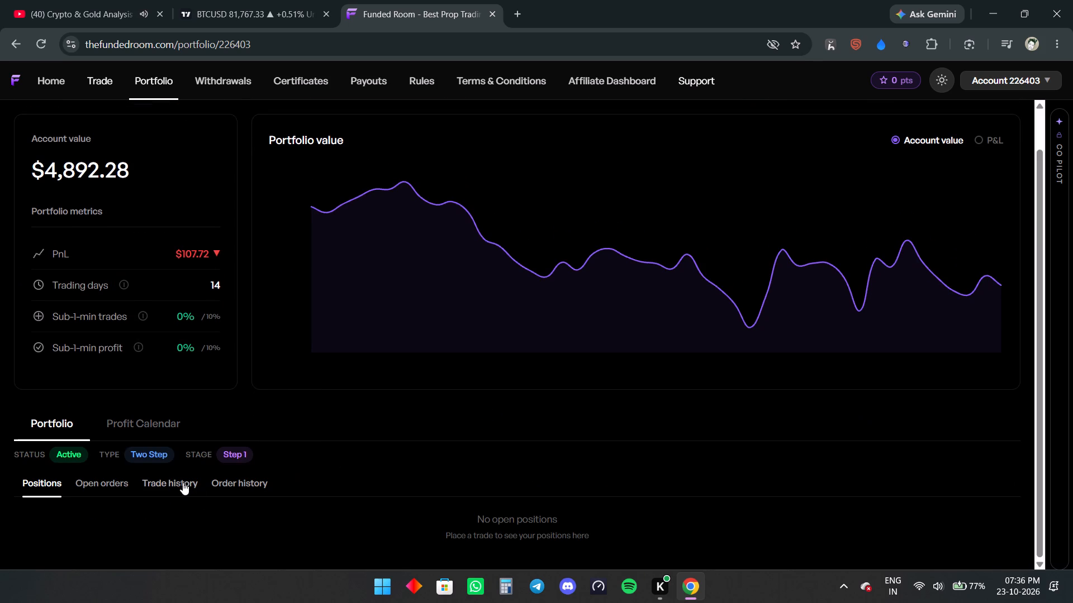
pyautogui.click(181, 480)
pyautogui.scroll(-2, 943, 444)
pyautogui.scroll(2, 974, 444)
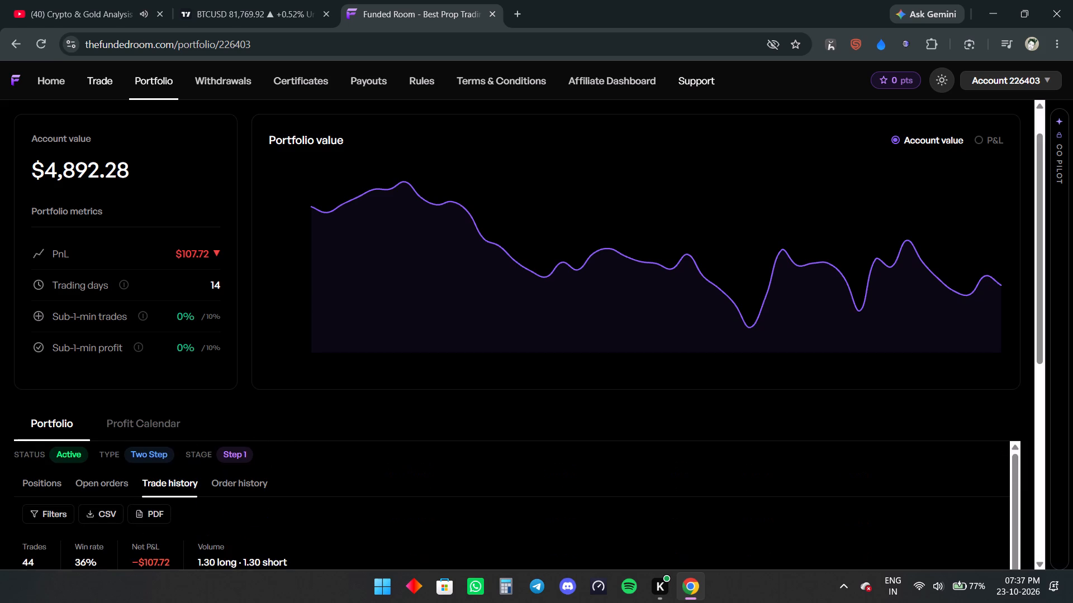
pyautogui.scroll(-6, 1072, 391)
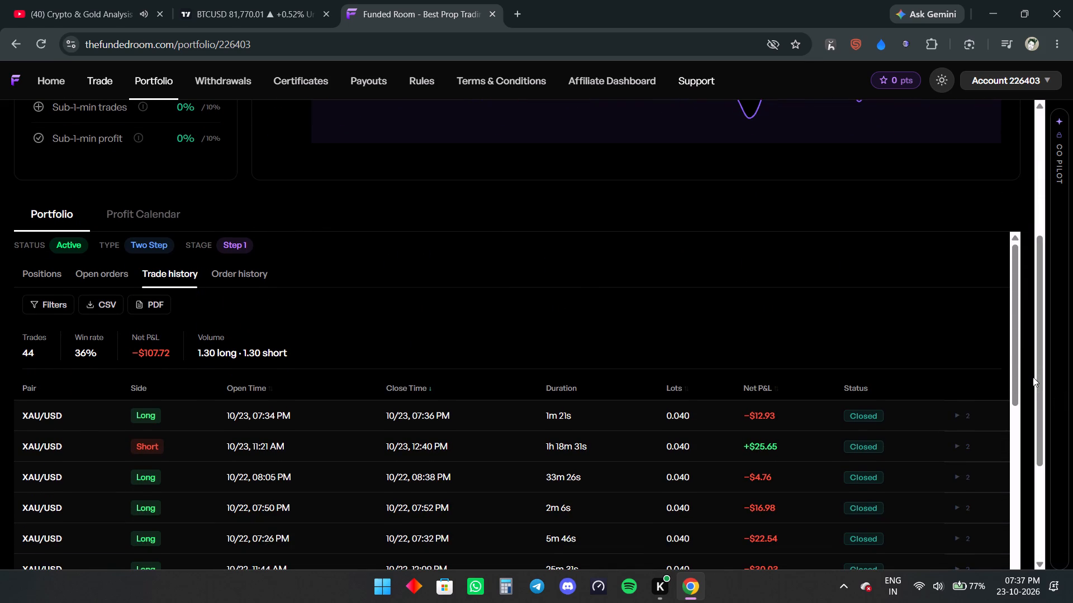
pyautogui.scroll(7, 1033, 377)
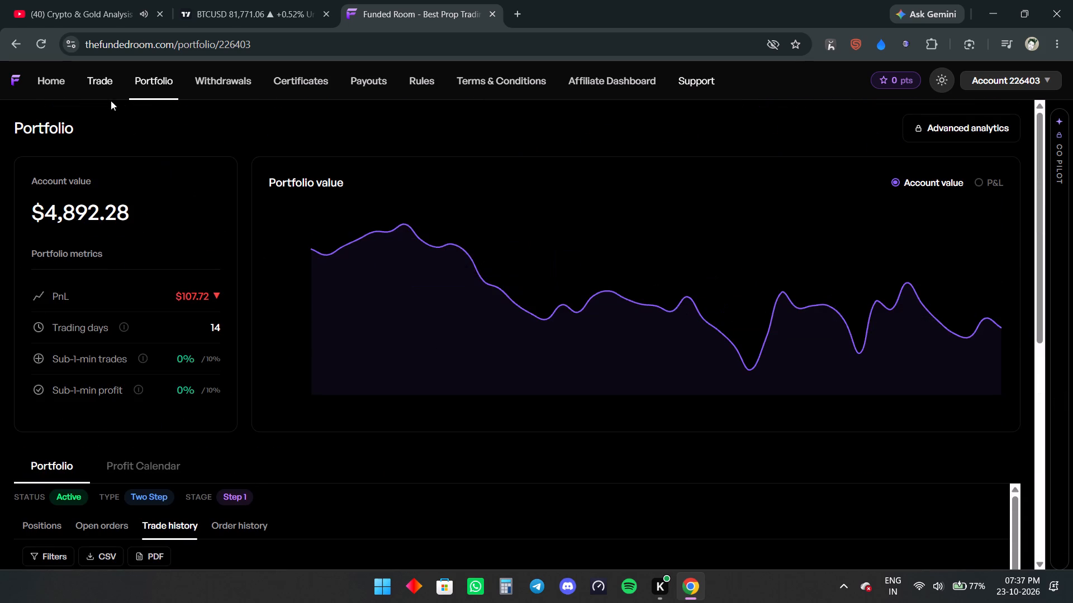
# Return to The Funded Room's XAU/USD chart, compare it with the YouTube stream, and examine the candles at the channel's lower edge.
pyautogui.click(113, 84)
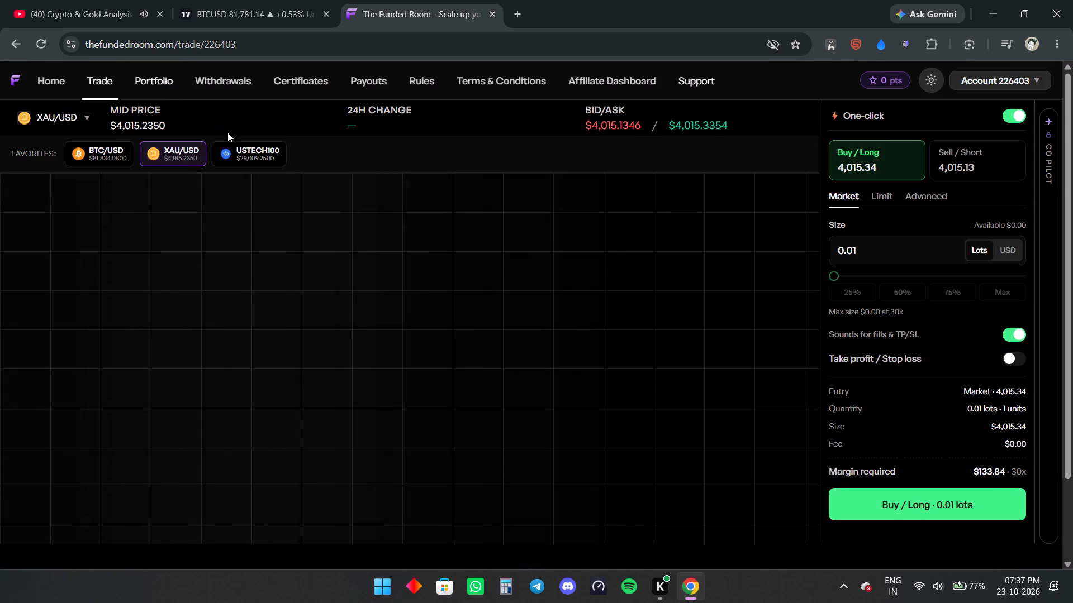
pyautogui.moveTo(732, 393); pyautogui.dragTo(637, 406)
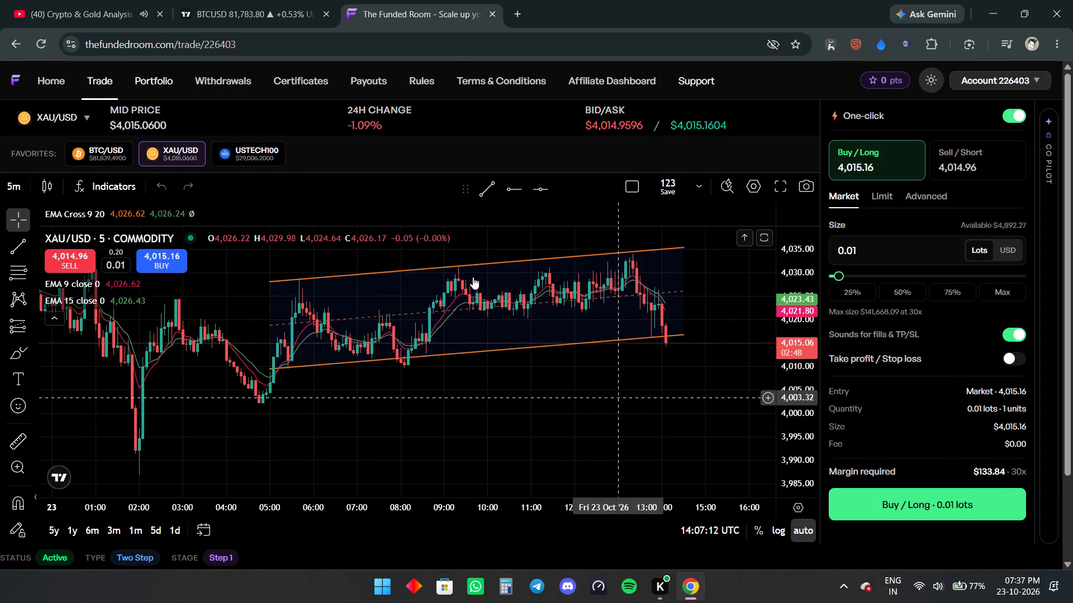
pyautogui.click(103, 0)
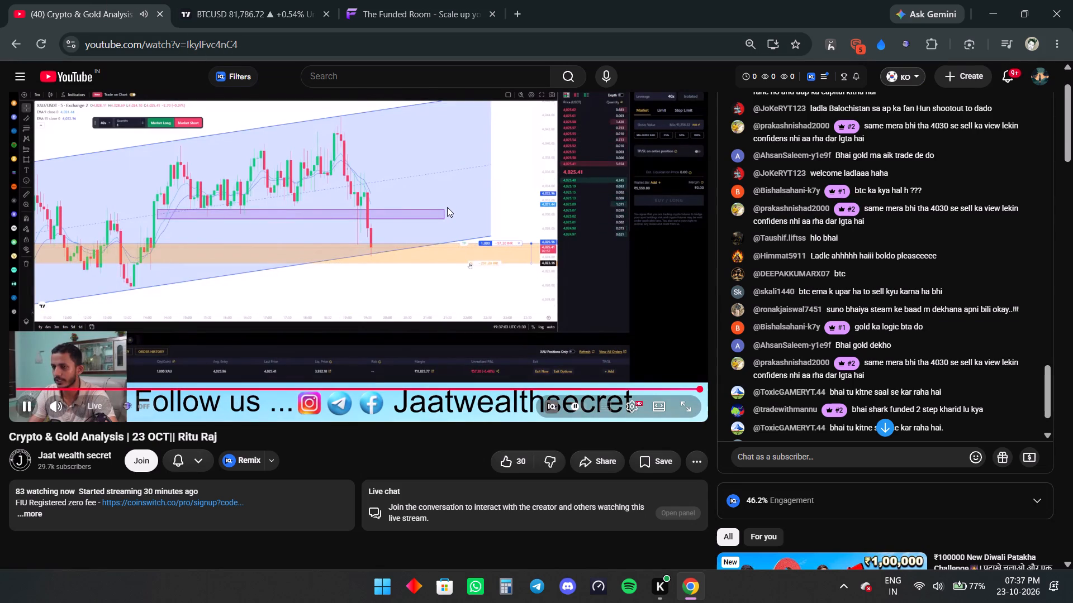
pyautogui.click(403, 0)
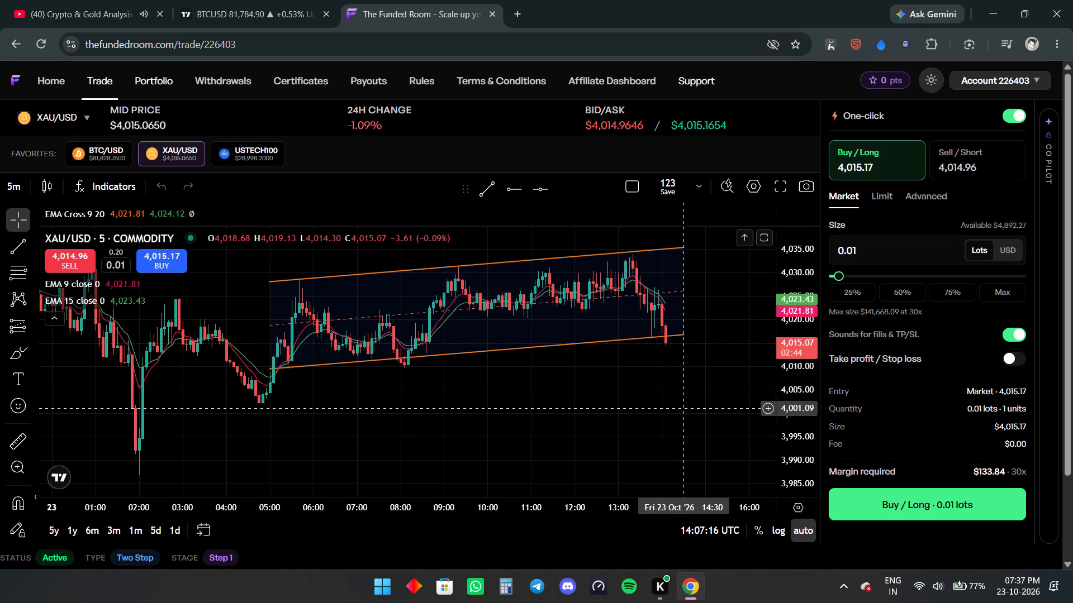
pyautogui.moveTo(690, 404); pyautogui.dragTo(674, 405)
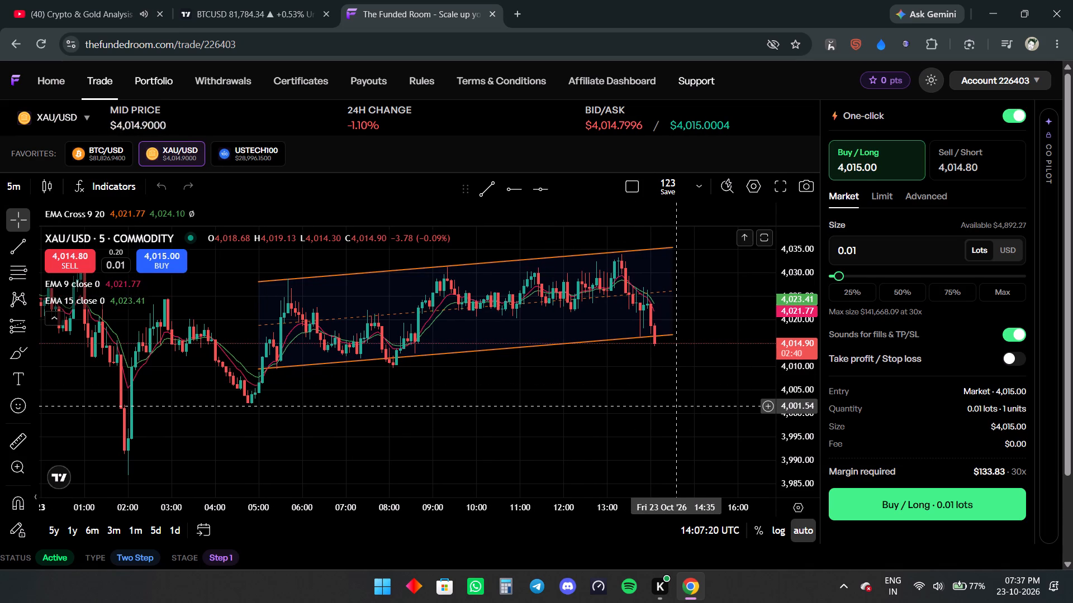
pyautogui.scroll(1, 691, 406)
pyautogui.moveTo(782, 404); pyautogui.dragTo(798, 375)
pyautogui.moveTo(749, 402); pyautogui.dragTo(748, 403)
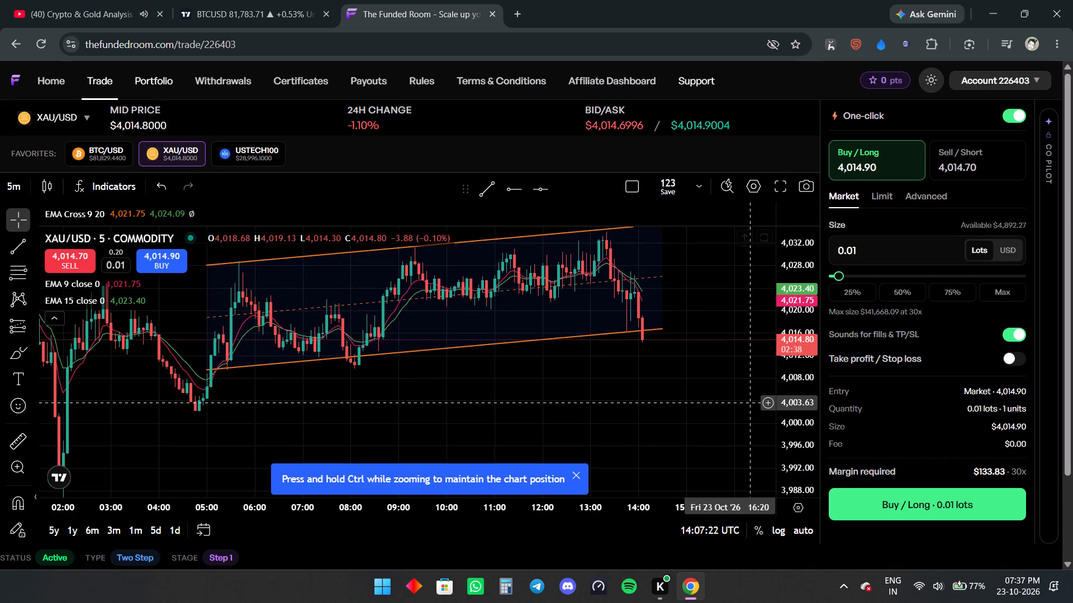
pyautogui.moveTo(748, 403); pyautogui.dragTo(742, 411)
pyautogui.click(582, 477)
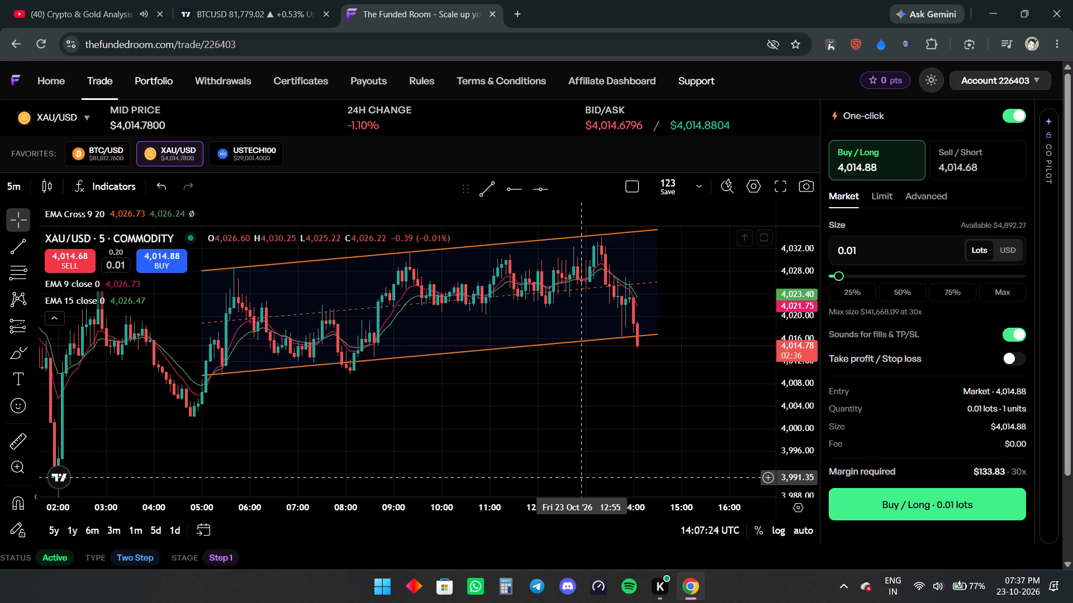
# Switch to TradingView and load XAUUSD on the 5-minute chart in place of BTCUSD.
pyautogui.click(263, 0)
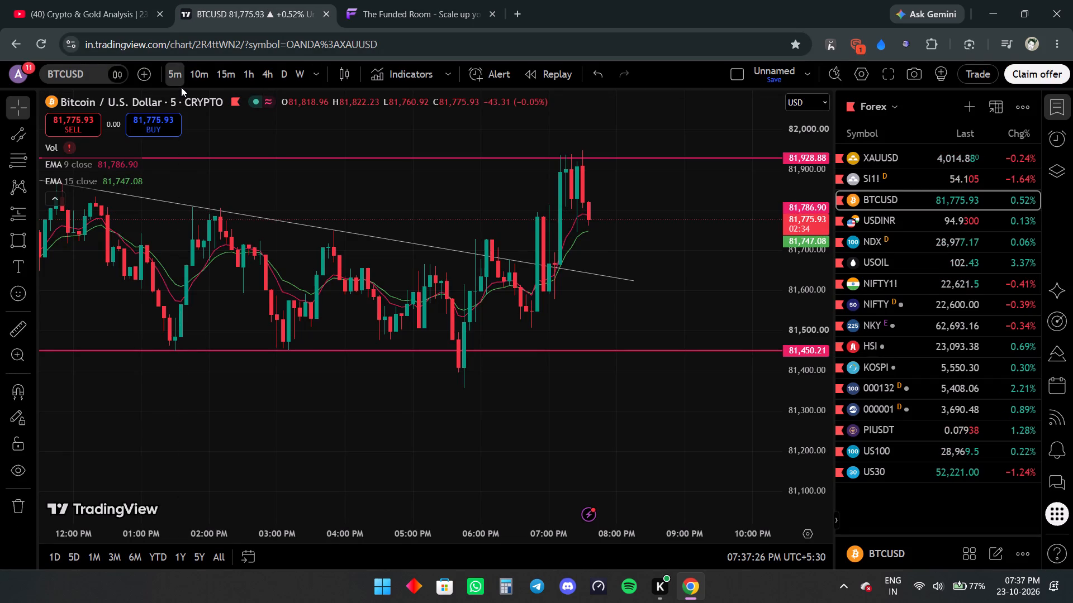
pyautogui.click(883, 160)
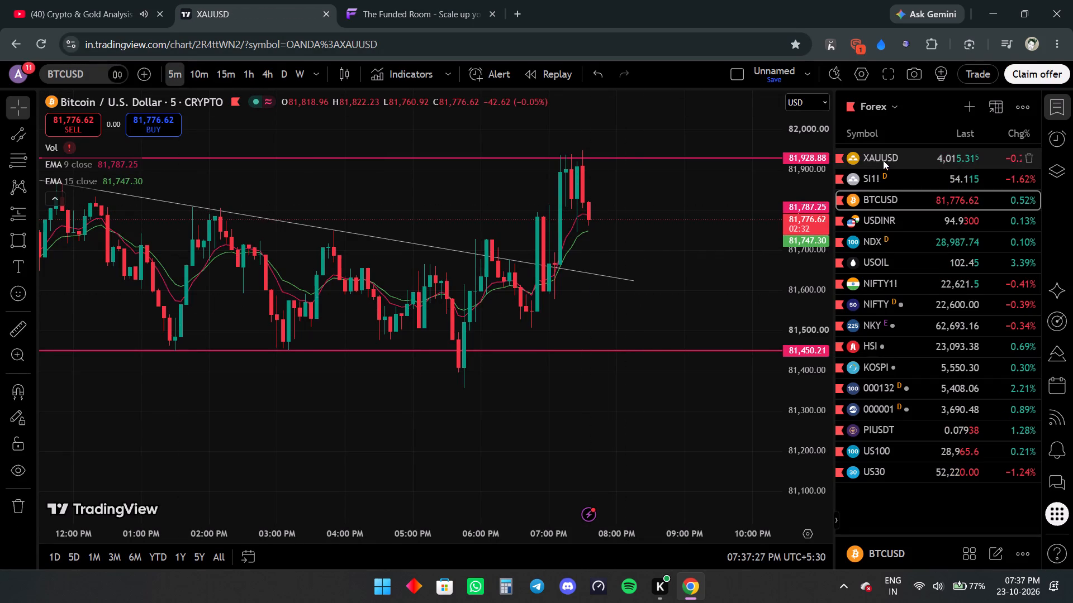
pyautogui.moveTo(806, 151); pyautogui.dragTo(809, 310)
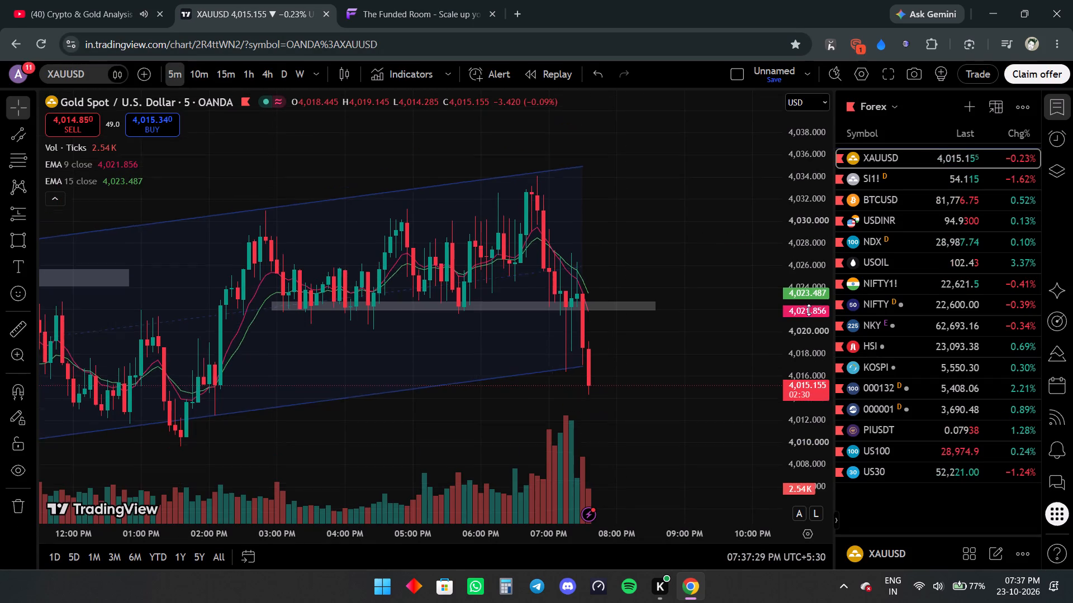
pyautogui.moveTo(809, 310); pyautogui.dragTo(809, 319)
pyautogui.scroll(-5, 707, 348)
pyautogui.scroll(2, 707, 348)
pyautogui.moveTo(702, 422); pyautogui.dragTo(704, 385)
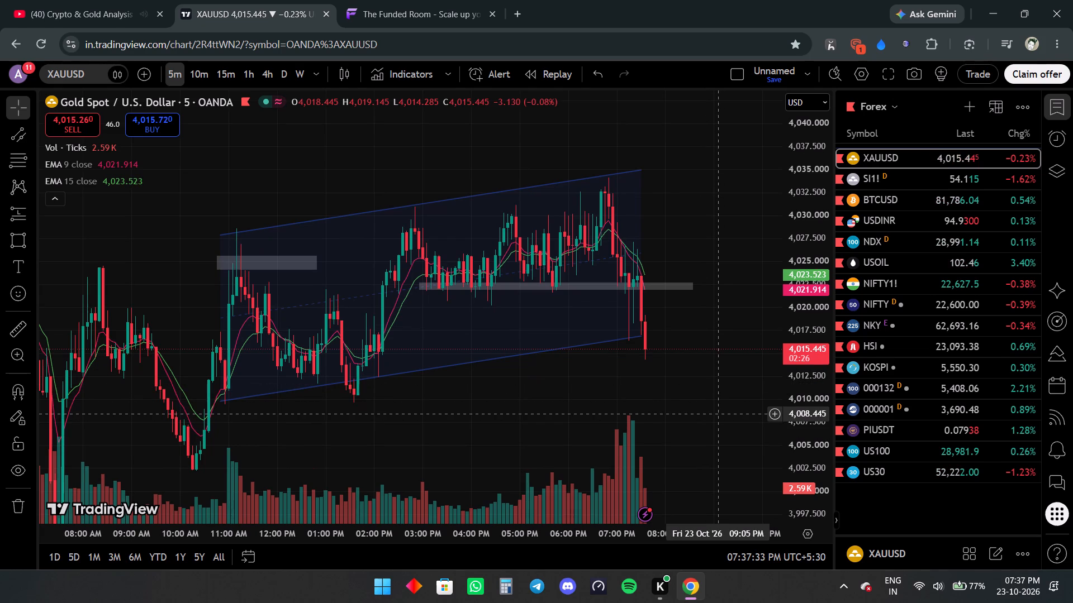
pyautogui.moveTo(716, 434); pyautogui.dragTo(697, 410)
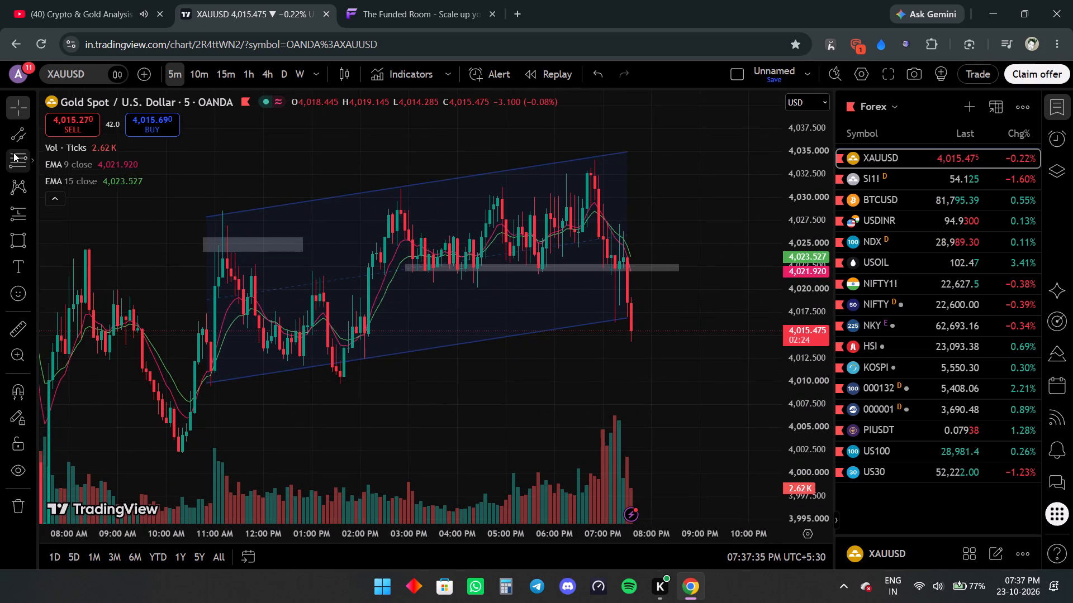
# Draw a trendline below the XAUUSD channel from about 4,009.81 at 1:20 PM to about 4,015.88 at 9:30 PM.
pyautogui.doubleClick(21, 136)
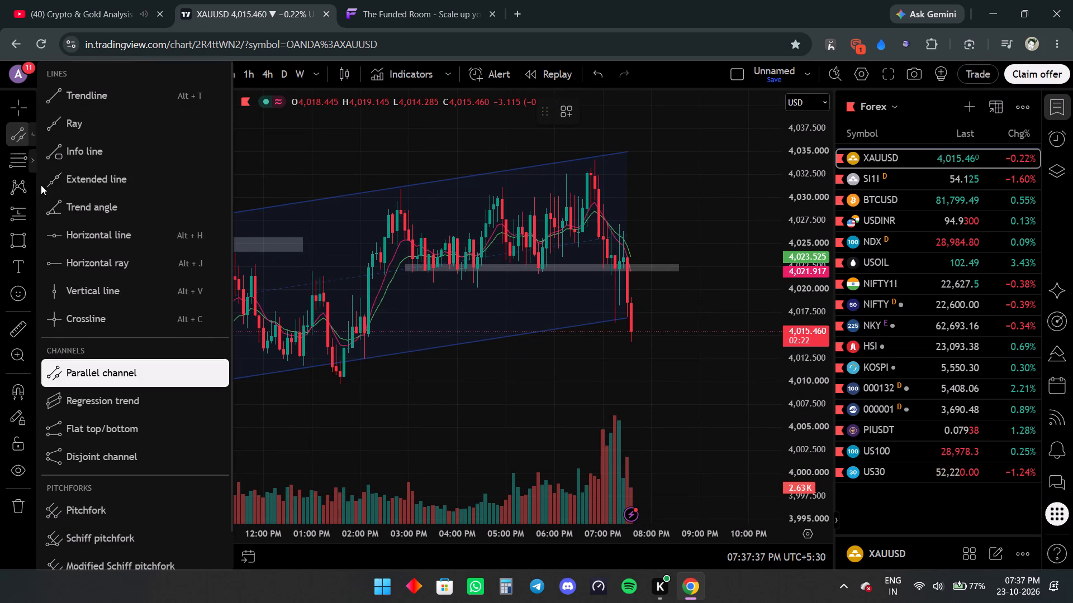
pyautogui.click(61, 99)
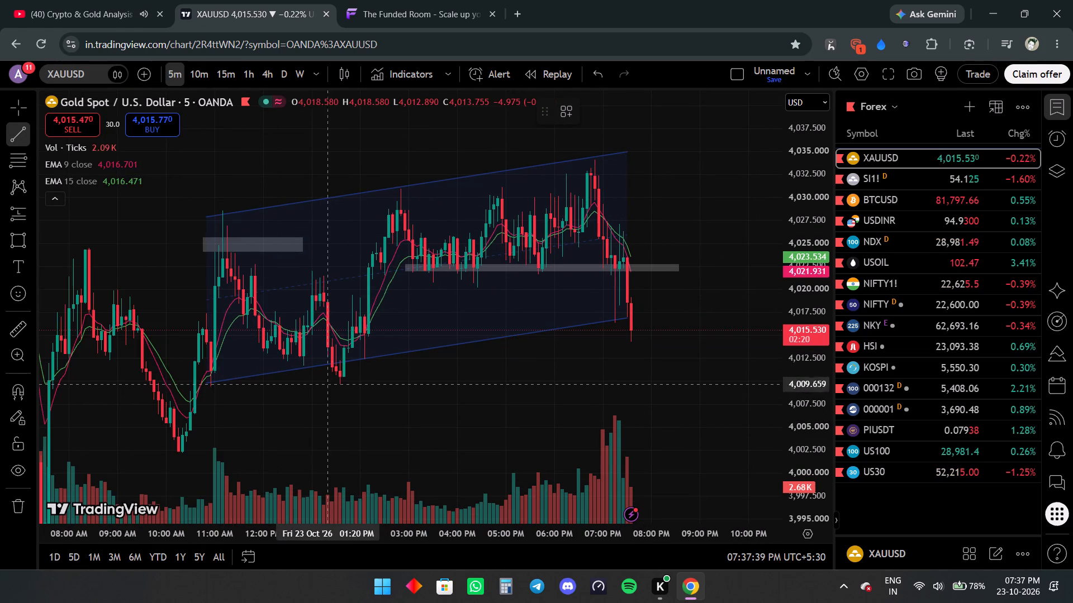
pyautogui.click(330, 382)
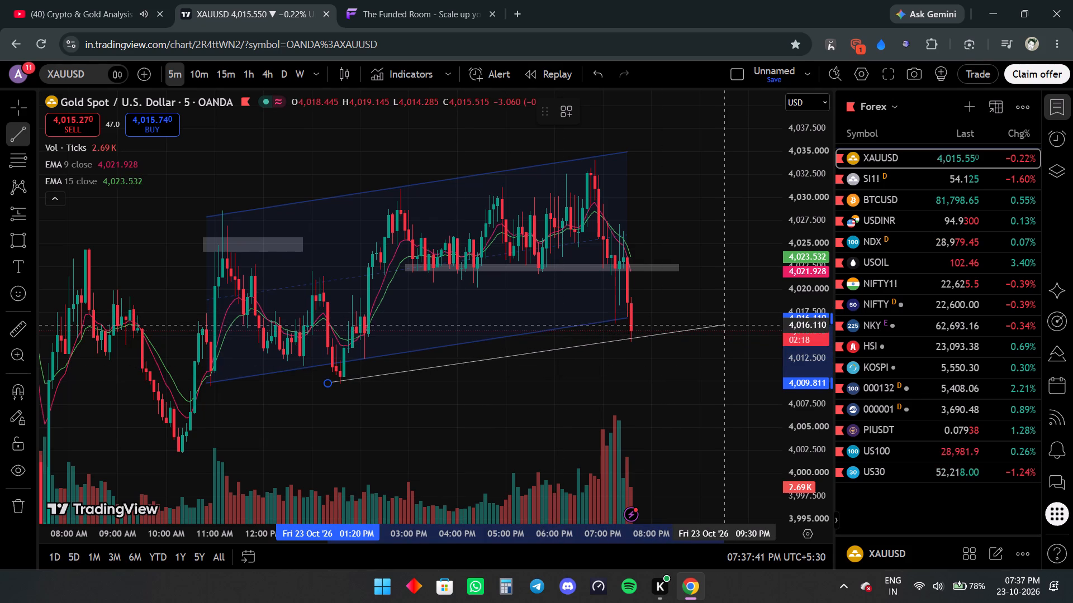
pyautogui.click(725, 327)
pyautogui.click(685, 382)
pyautogui.click(332, 384)
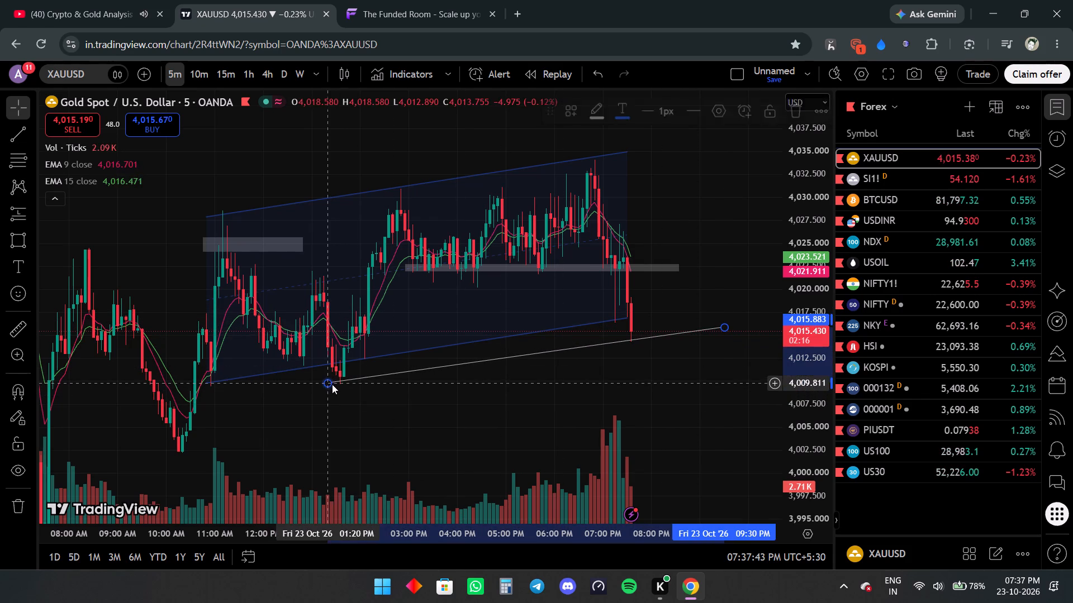
pyautogui.click(436, 415)
pyautogui.moveTo(630, 421); pyautogui.dragTo(593, 394)
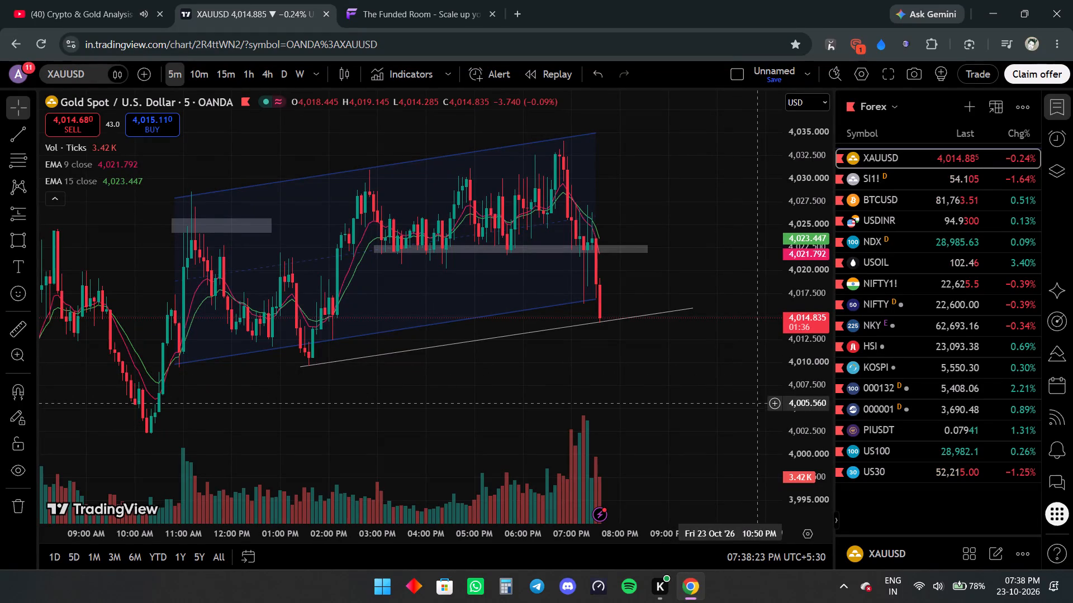
# Check the YouTube stream, return to The Funded Room, and buy 0.04 lots of XAU/USD at market.
pyautogui.click(381, 0)
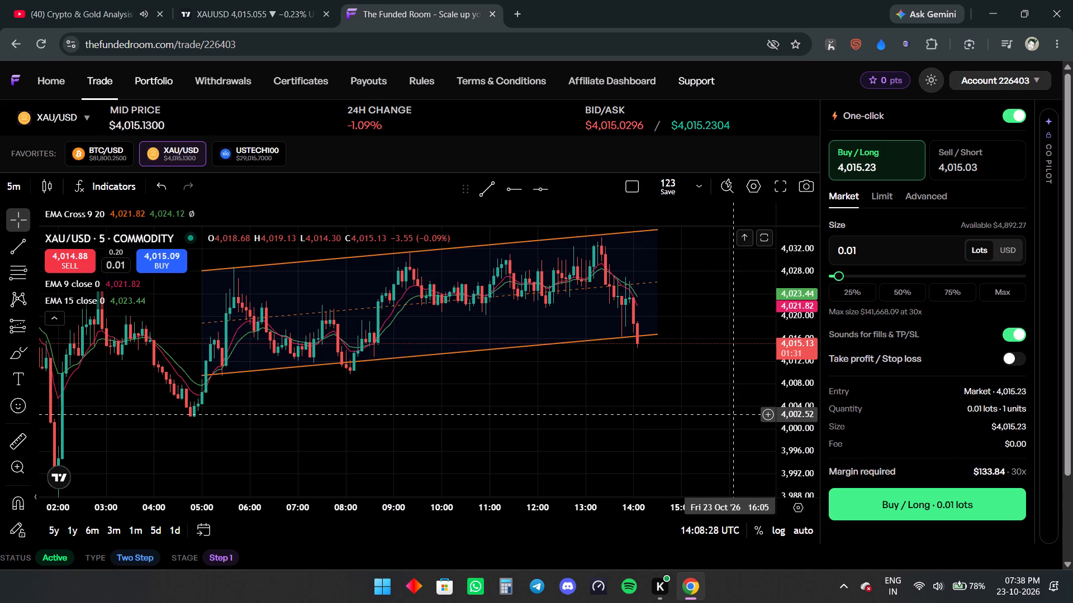
pyautogui.click(82, 0)
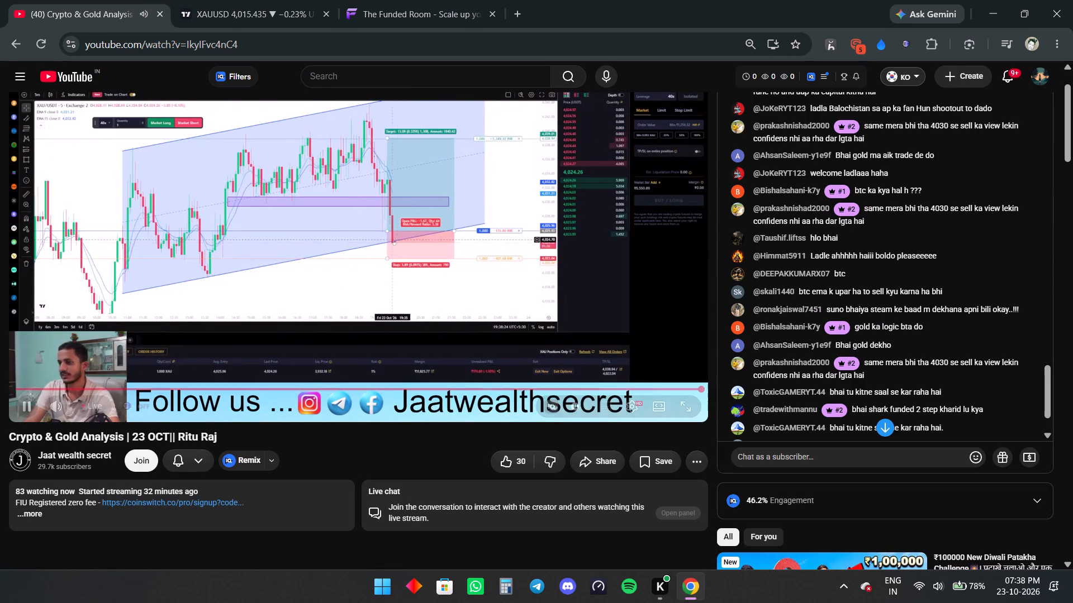
pyautogui.click(411, 0)
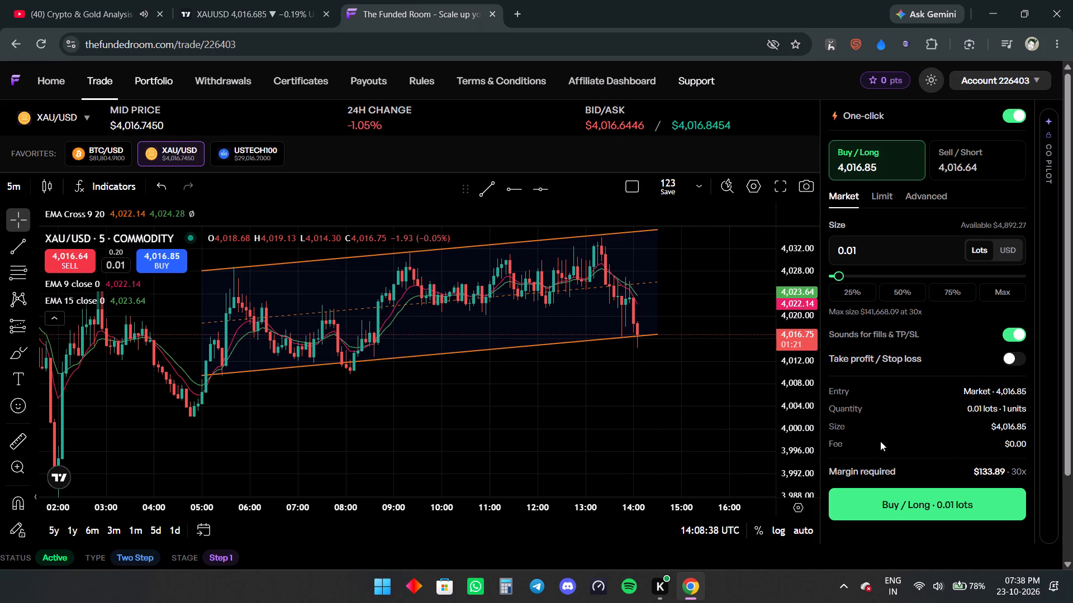
pyautogui.click(886, 251)
pyautogui.press('BackSpace')
pyautogui.press('4')
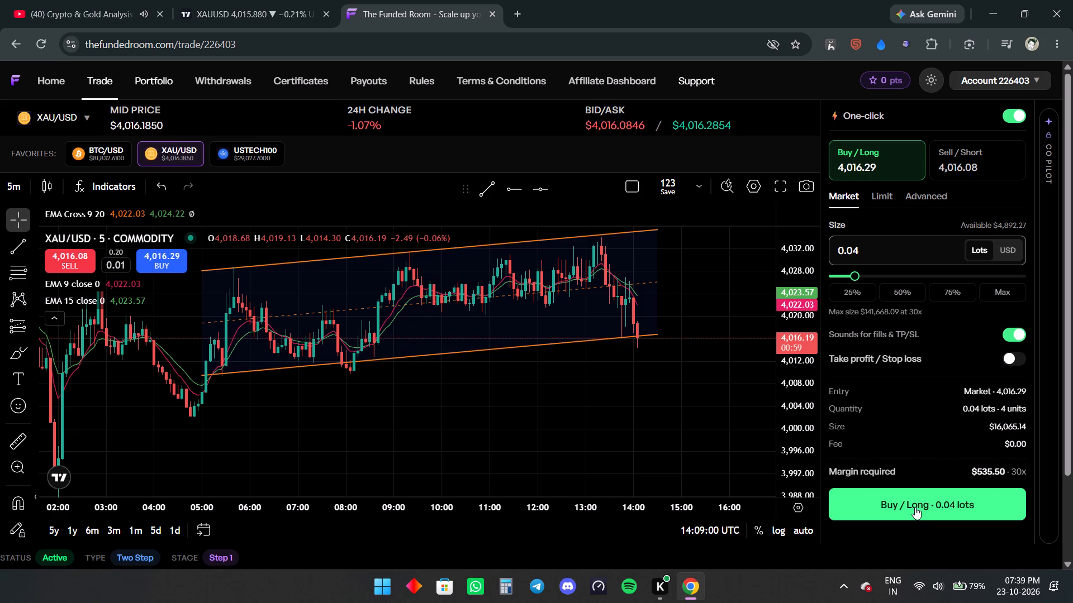
pyautogui.click(915, 507)
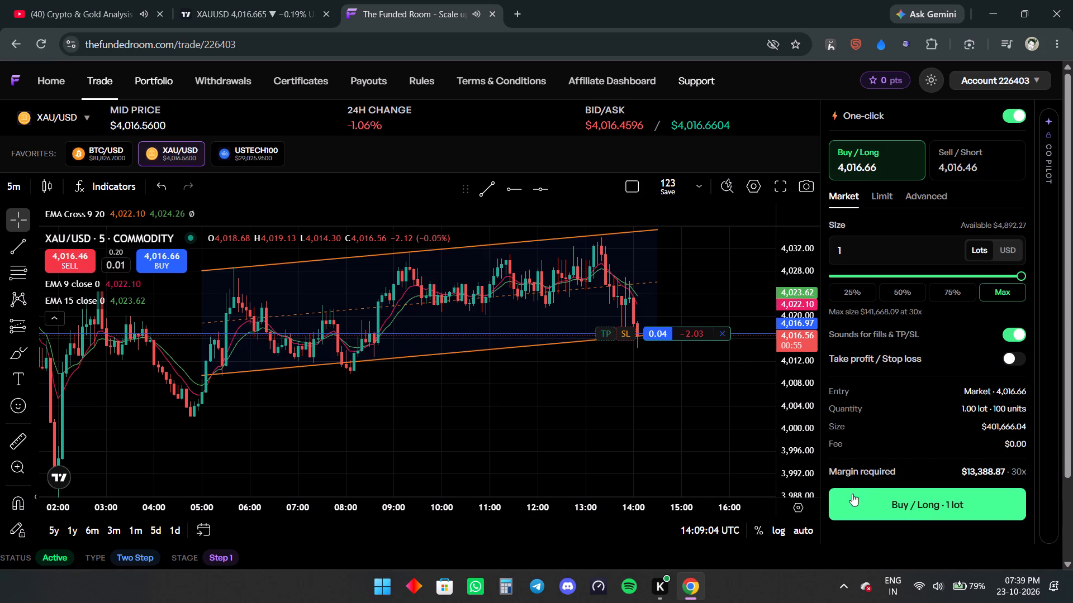
# Add a take profit at about 4,034.18 to the open 0.04-lot XAU/USD long position.
pyautogui.moveTo(734, 400); pyautogui.dragTo(601, 400)
pyautogui.click(618, 399)
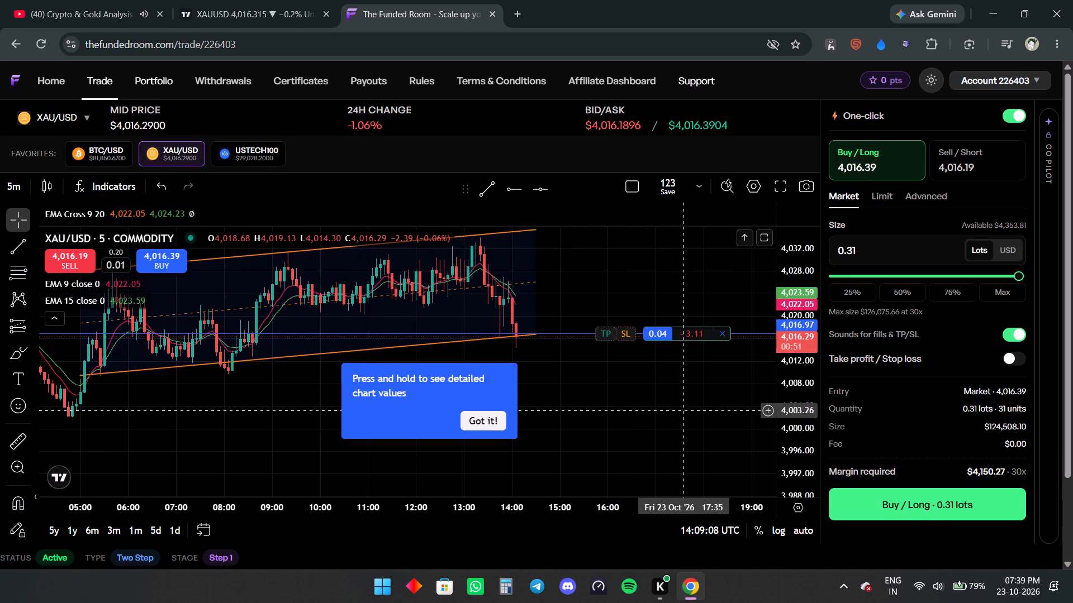
pyautogui.moveTo(777, 401); pyautogui.dragTo(780, 376)
pyautogui.moveTo(694, 403); pyautogui.dragTo(726, 426)
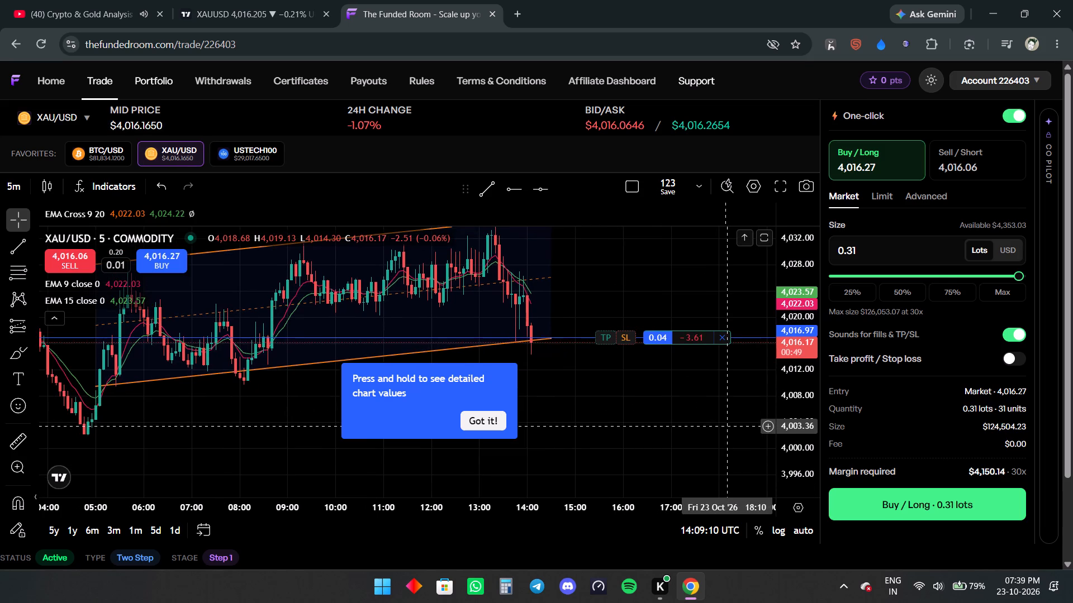
pyautogui.moveTo(726, 426); pyautogui.dragTo(727, 427)
pyautogui.click(491, 428)
pyautogui.moveTo(634, 398); pyautogui.dragTo(644, 410)
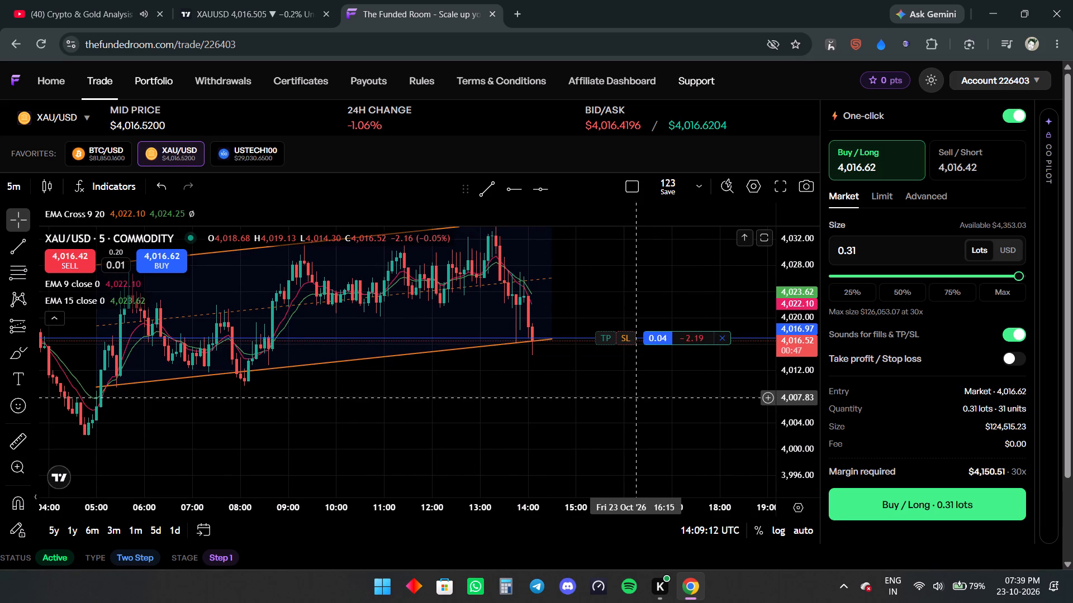
pyautogui.moveTo(644, 410); pyautogui.dragTo(649, 418)
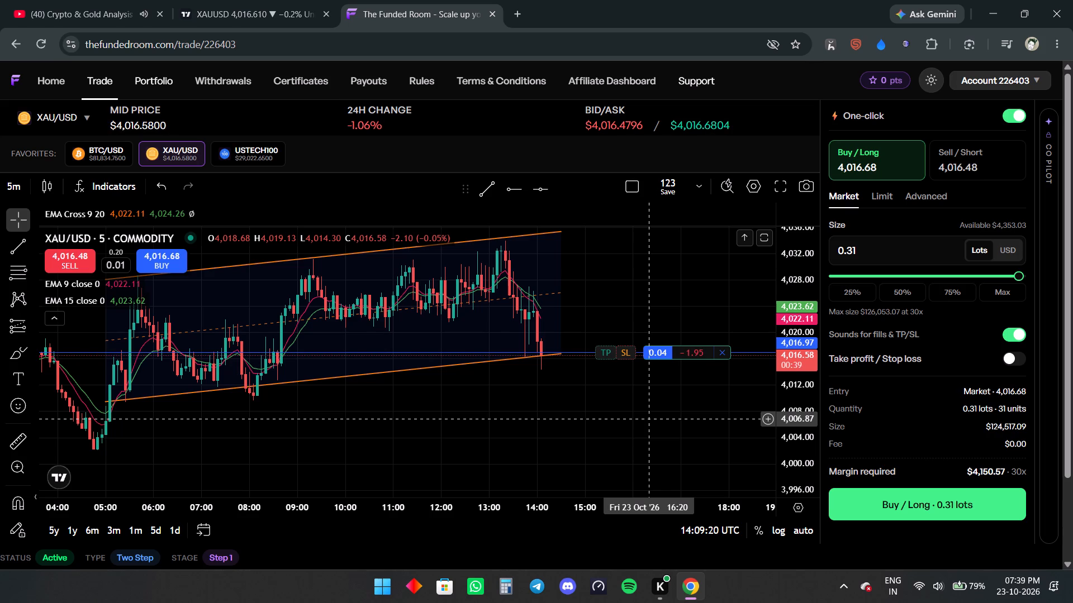
pyautogui.moveTo(632, 401); pyautogui.dragTo(605, 436)
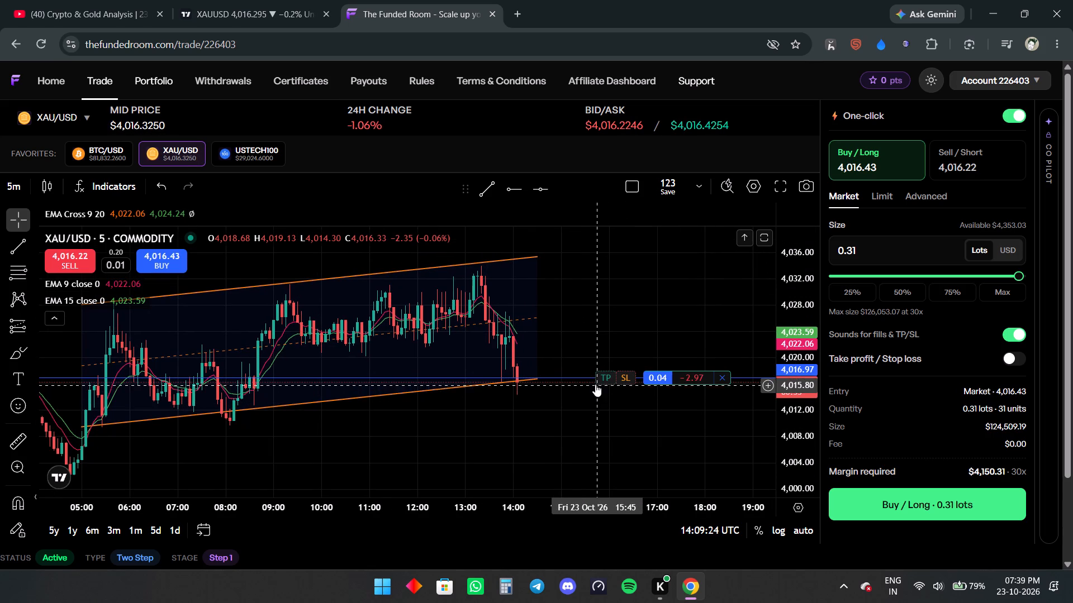
pyautogui.moveTo(600, 377); pyautogui.dragTo(611, 265)
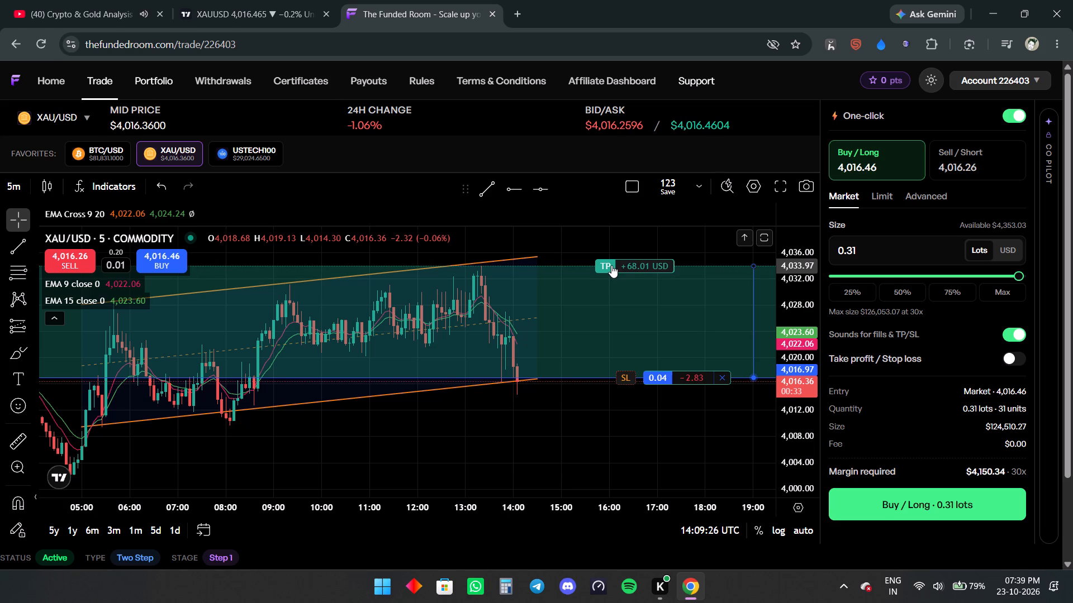
pyautogui.moveTo(611, 265); pyautogui.dragTo(612, 264)
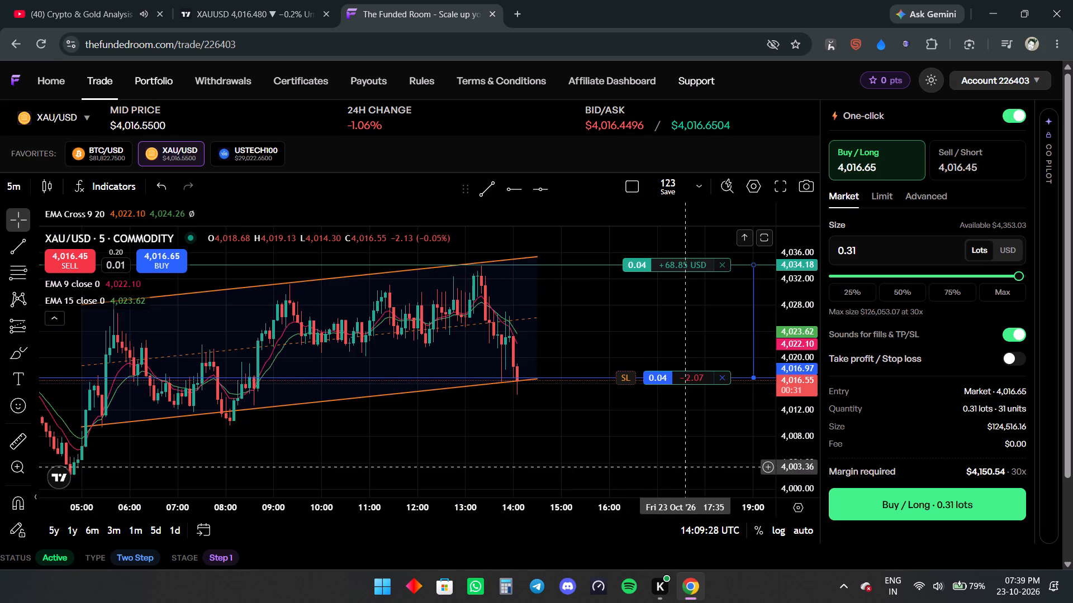
pyautogui.scroll(-2, 693, 438)
pyautogui.moveTo(702, 437); pyautogui.dragTo(656, 438)
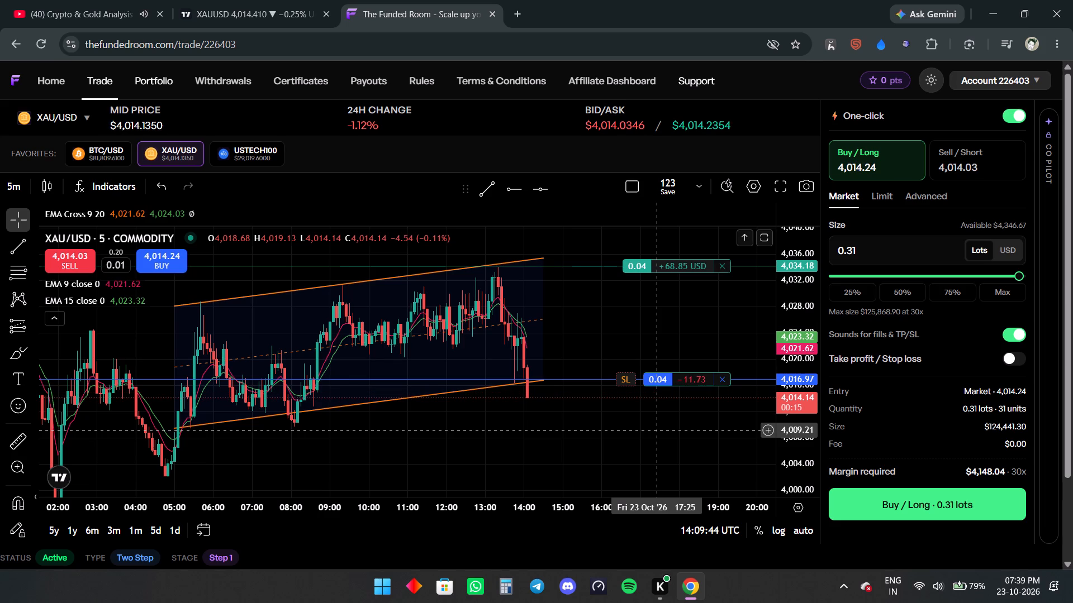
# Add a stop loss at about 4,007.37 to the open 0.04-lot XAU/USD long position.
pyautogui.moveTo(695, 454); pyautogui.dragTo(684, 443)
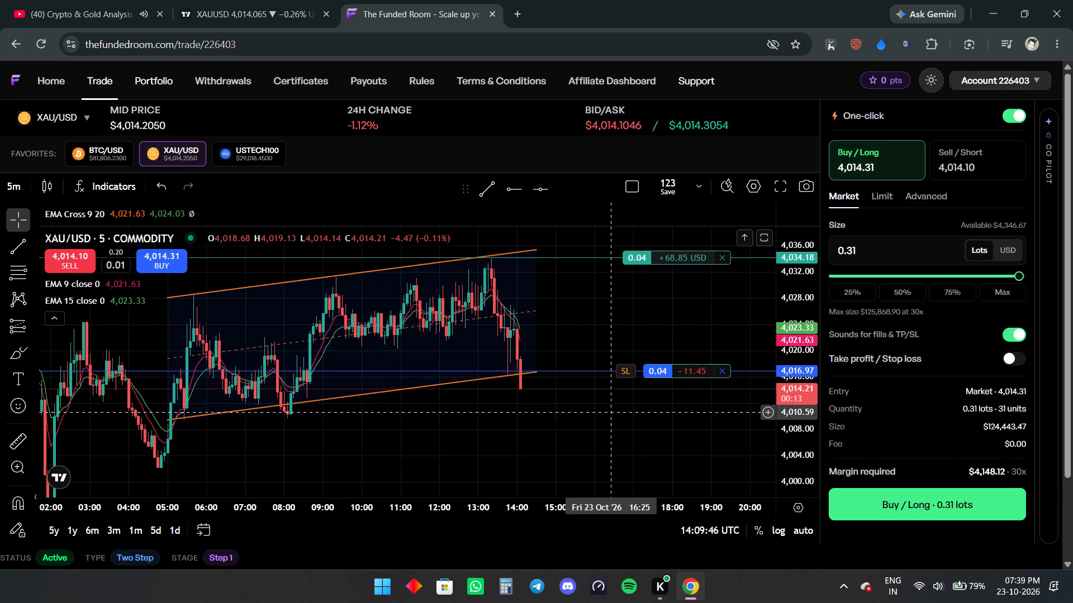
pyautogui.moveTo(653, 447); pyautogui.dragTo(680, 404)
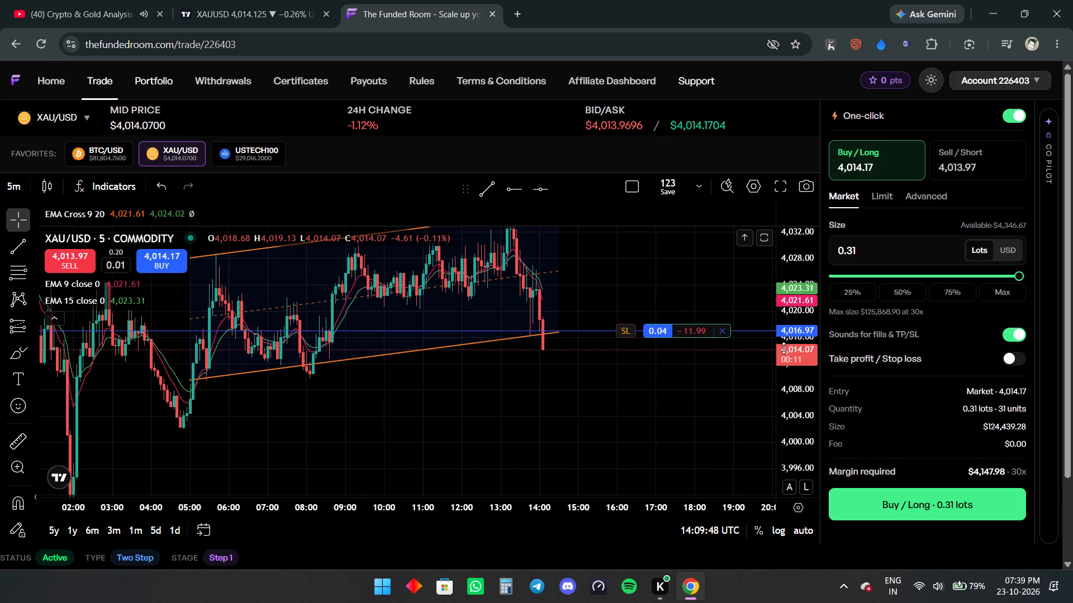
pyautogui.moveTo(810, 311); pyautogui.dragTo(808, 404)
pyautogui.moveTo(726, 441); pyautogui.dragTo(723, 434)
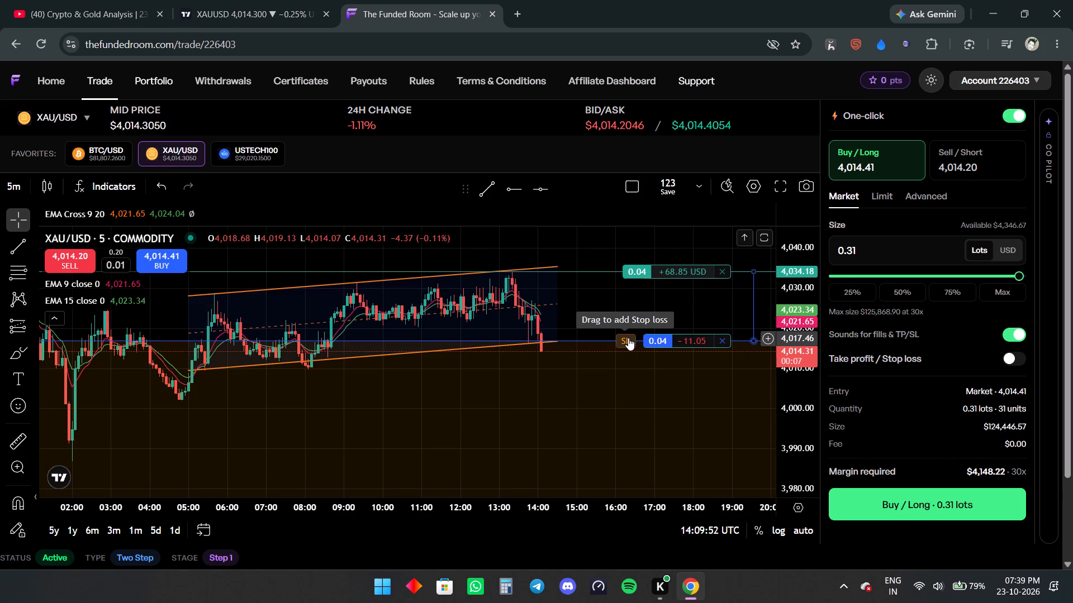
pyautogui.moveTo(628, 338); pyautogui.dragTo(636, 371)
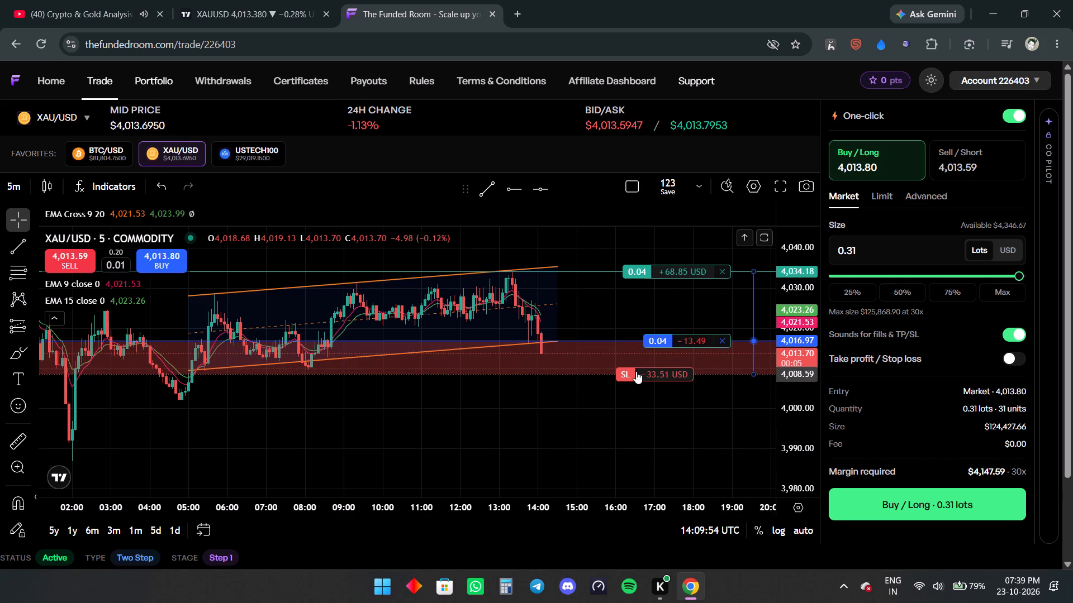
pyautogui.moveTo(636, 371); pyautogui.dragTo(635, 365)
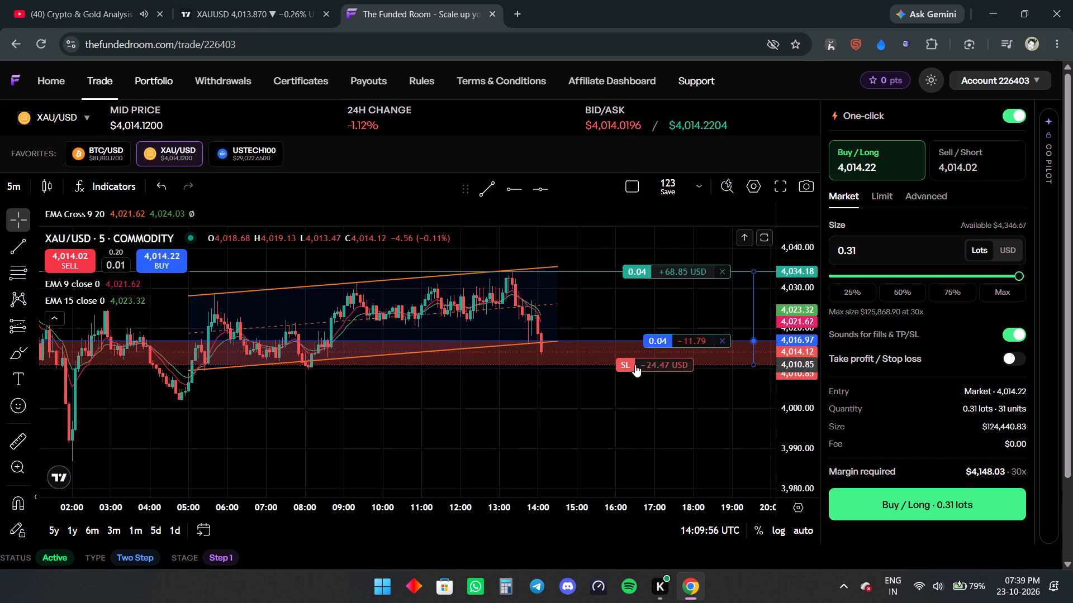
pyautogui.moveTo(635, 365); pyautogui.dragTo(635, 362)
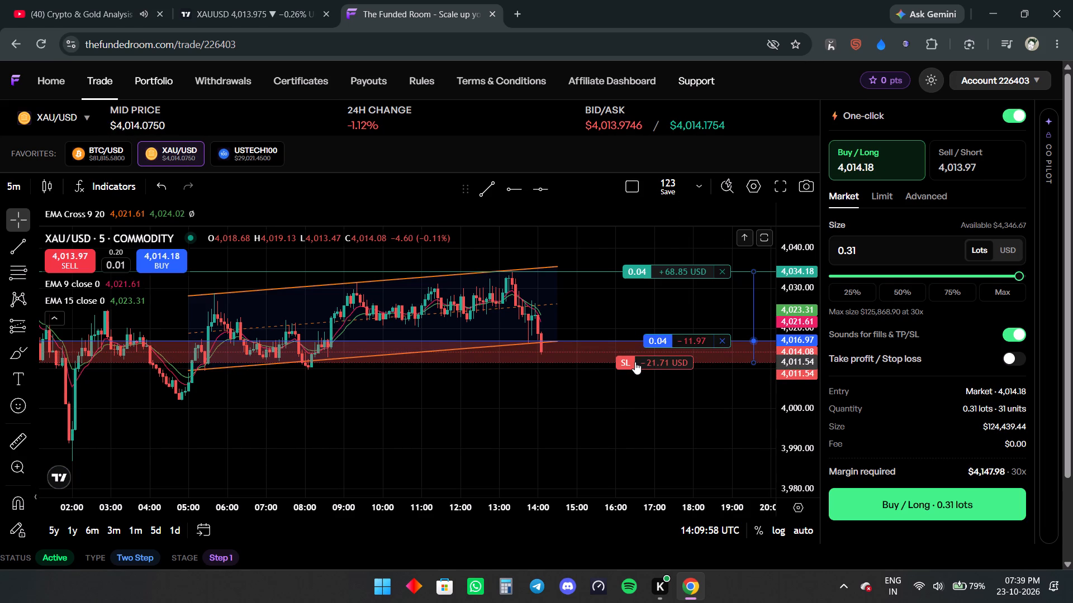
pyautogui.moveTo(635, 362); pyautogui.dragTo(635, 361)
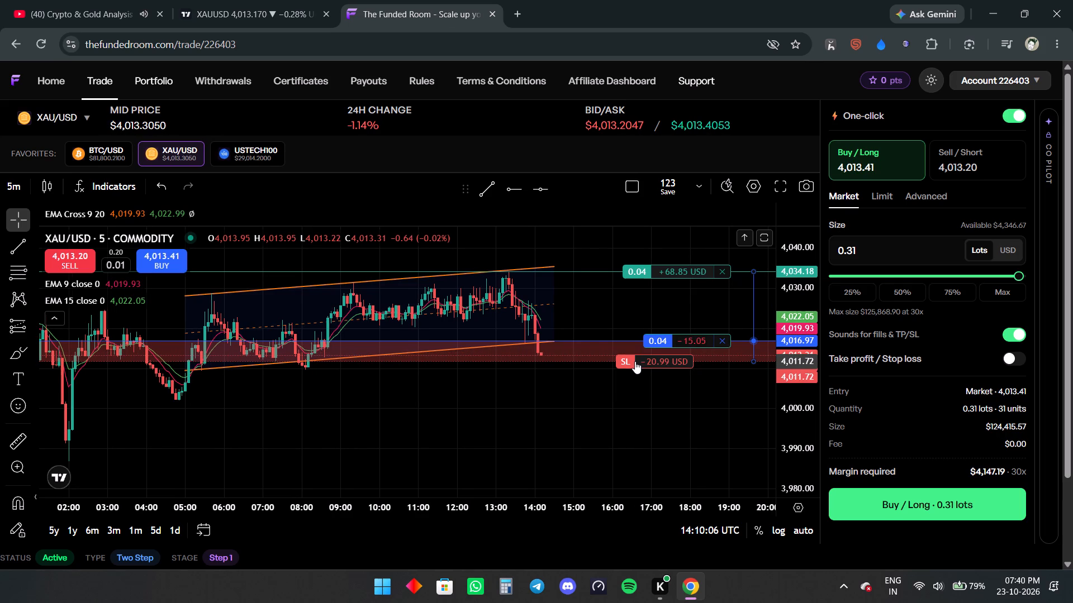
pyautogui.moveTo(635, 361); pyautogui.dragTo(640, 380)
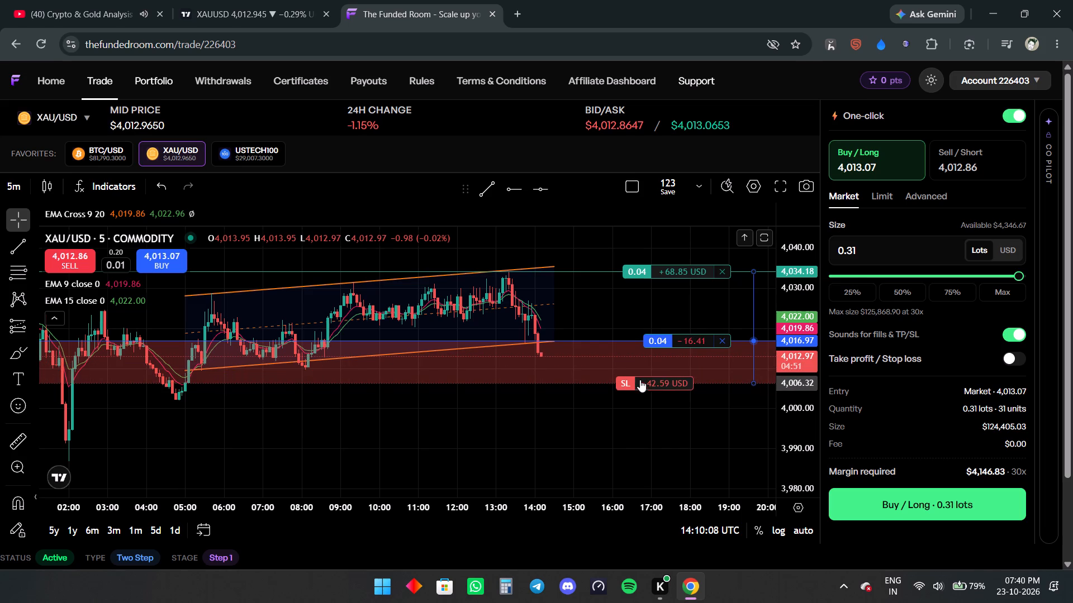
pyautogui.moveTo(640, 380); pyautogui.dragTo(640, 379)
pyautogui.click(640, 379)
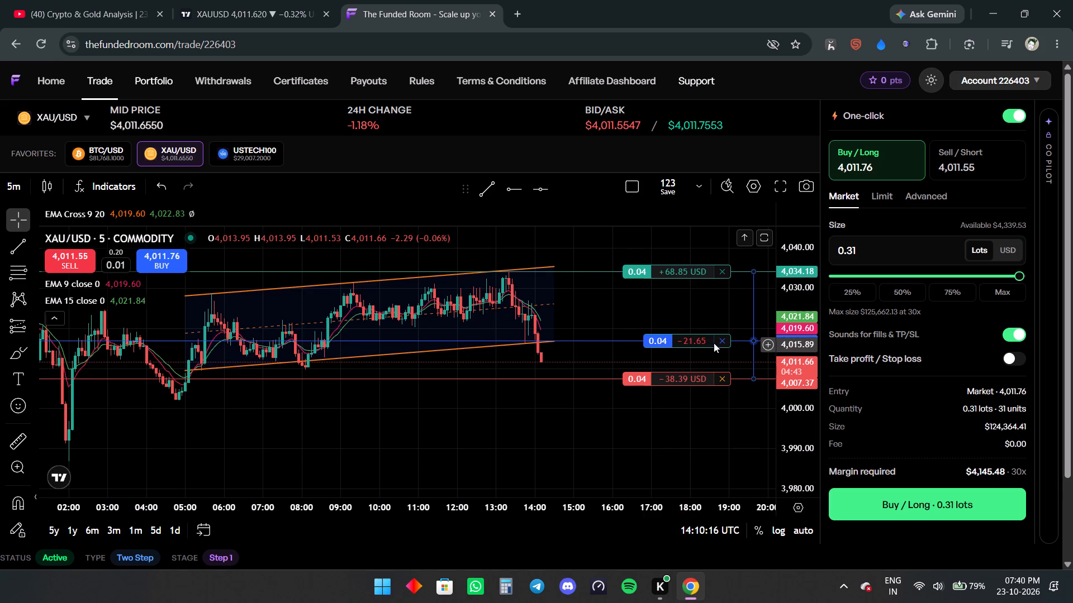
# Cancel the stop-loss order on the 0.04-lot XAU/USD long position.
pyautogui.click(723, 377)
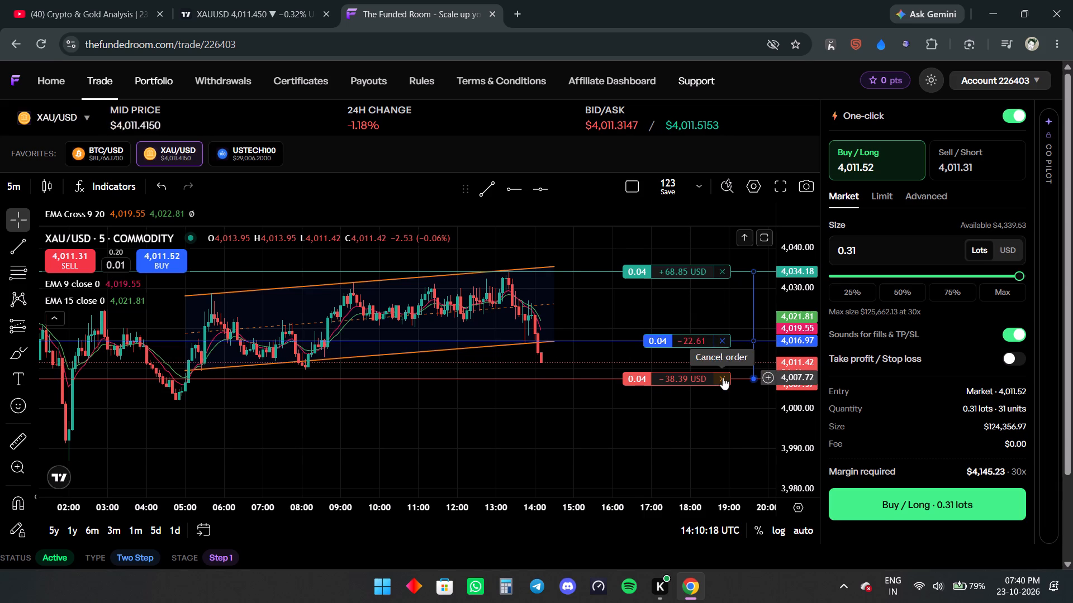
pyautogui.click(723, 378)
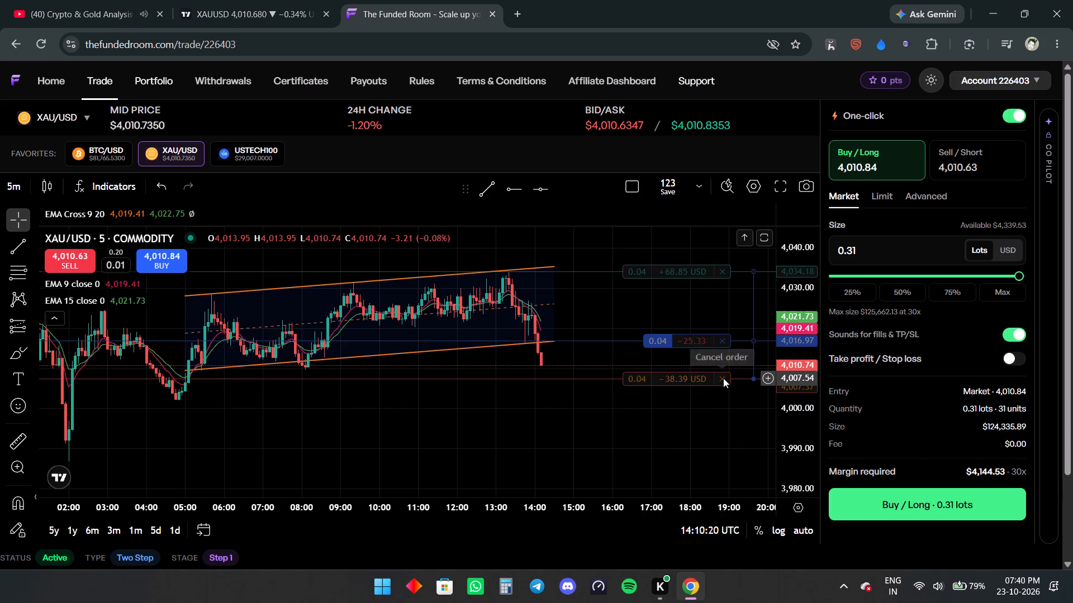
# Examine the XAU/USD 5-minute chart around the channel break and check the open long position's details.
pyautogui.moveTo(669, 406); pyautogui.dragTo(695, 424)
pyautogui.scroll(-2, 695, 424)
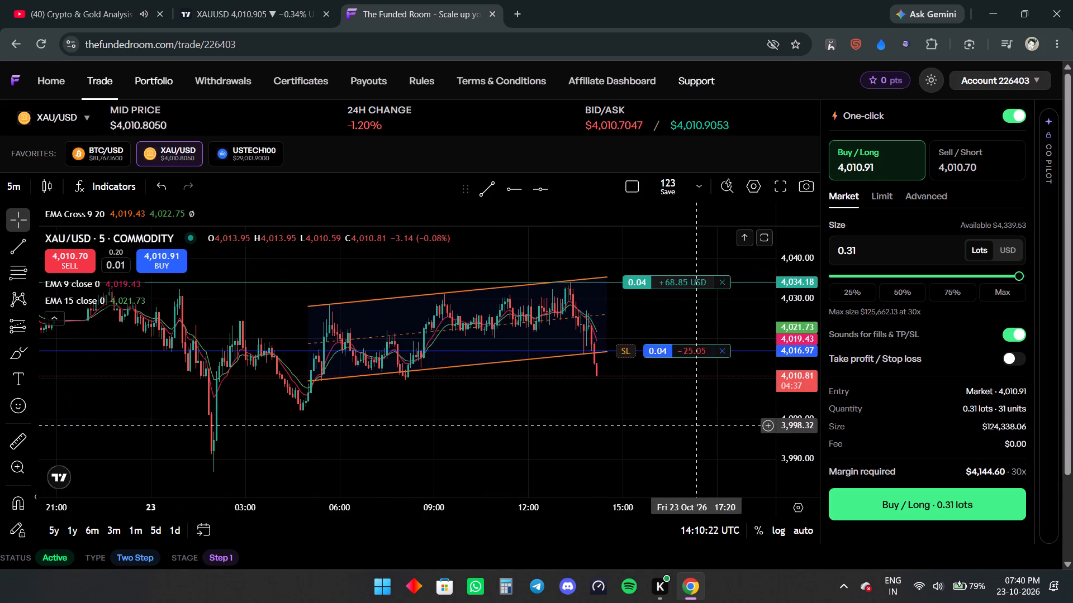
pyautogui.moveTo(785, 419); pyautogui.dragTo(790, 383)
pyautogui.moveTo(700, 433); pyautogui.dragTo(665, 428)
pyautogui.scroll(1, 664, 428)
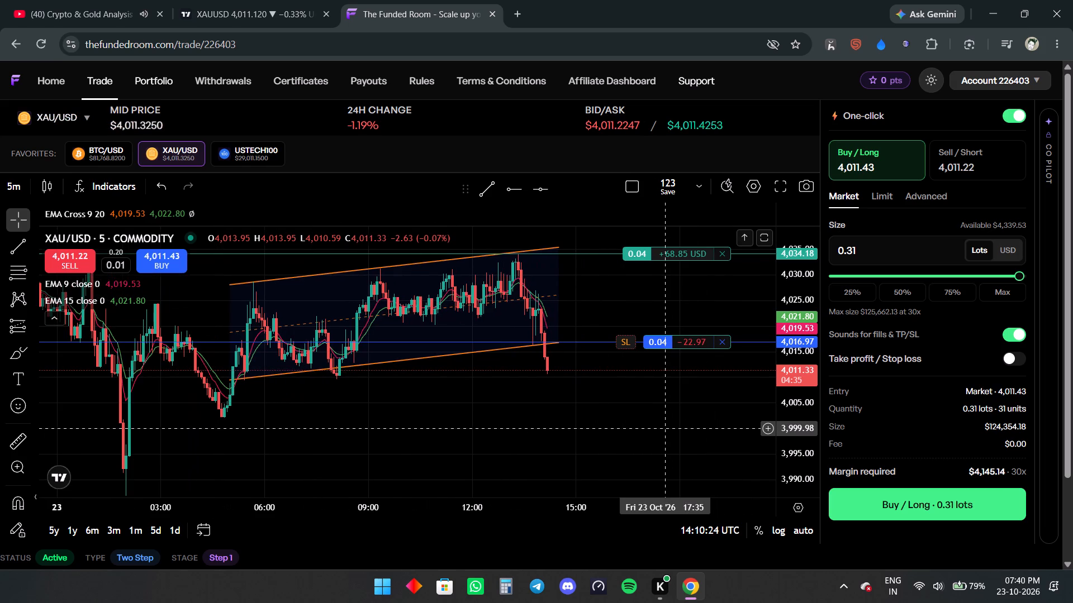
pyautogui.moveTo(799, 292); pyautogui.dragTo(800, 372)
pyautogui.moveTo(724, 419); pyautogui.dragTo(704, 433)
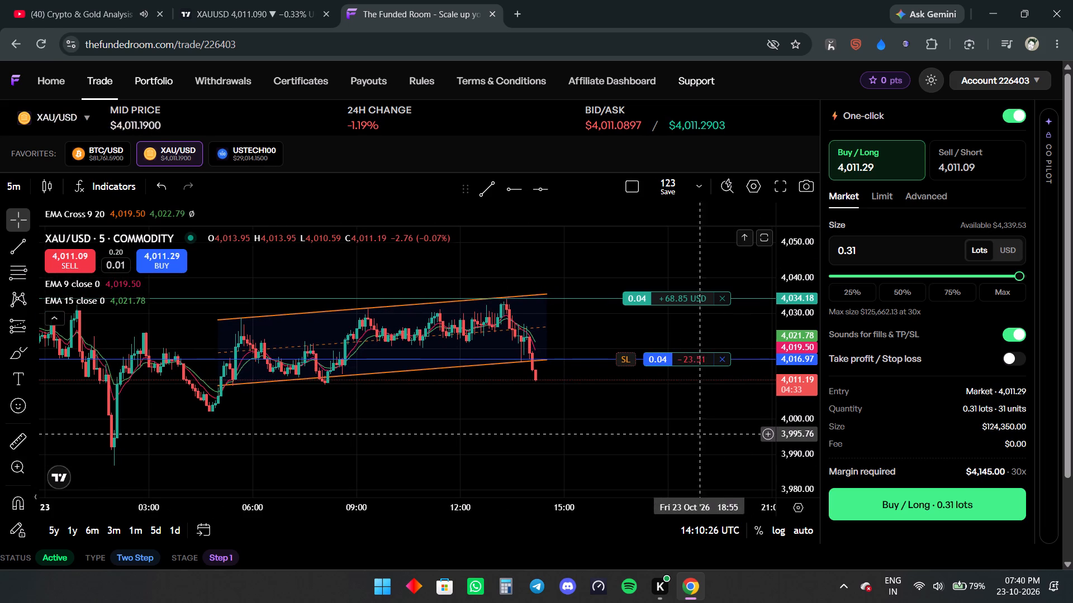
pyautogui.scroll(-1, 650, 434)
pyautogui.moveTo(660, 460); pyautogui.dragTo(649, 442)
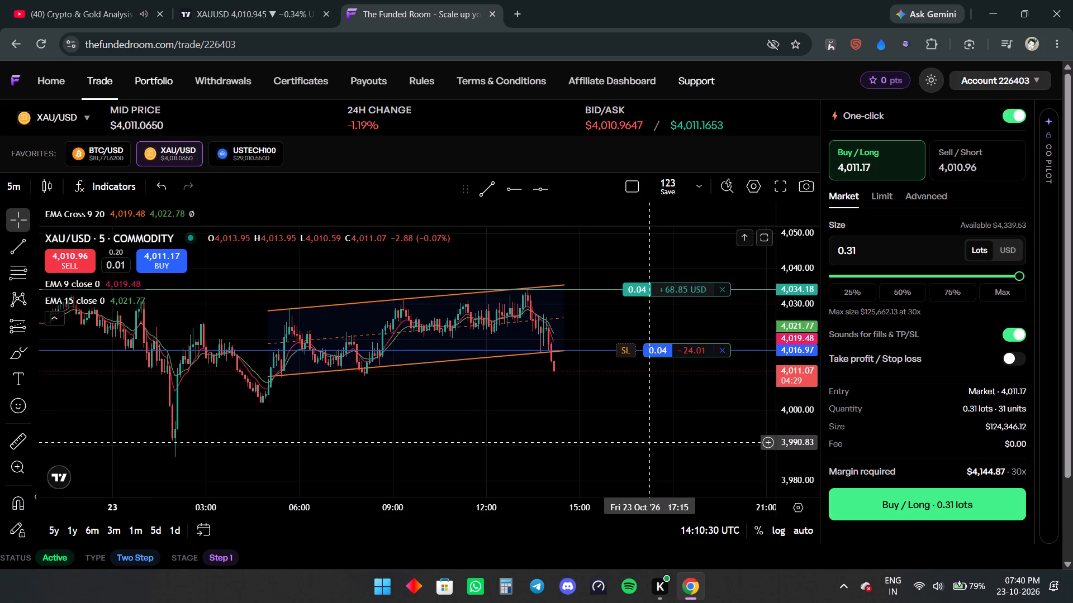
pyautogui.scroll(1, 649, 442)
pyautogui.moveTo(792, 415); pyautogui.dragTo(797, 372)
pyautogui.moveTo(749, 404); pyautogui.dragTo(739, 426)
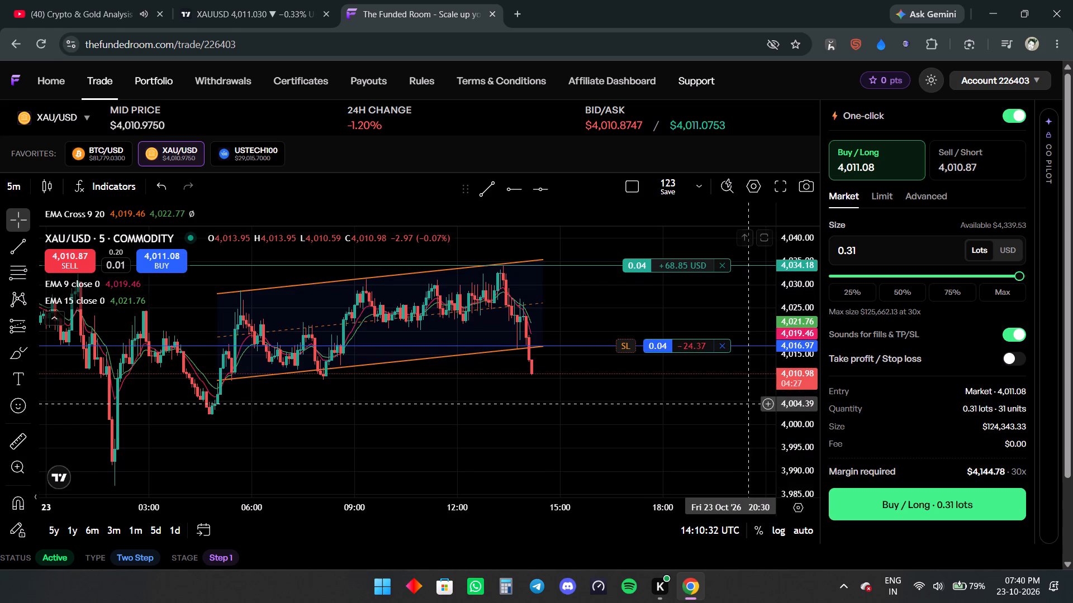
pyautogui.moveTo(739, 426); pyautogui.dragTo(735, 439)
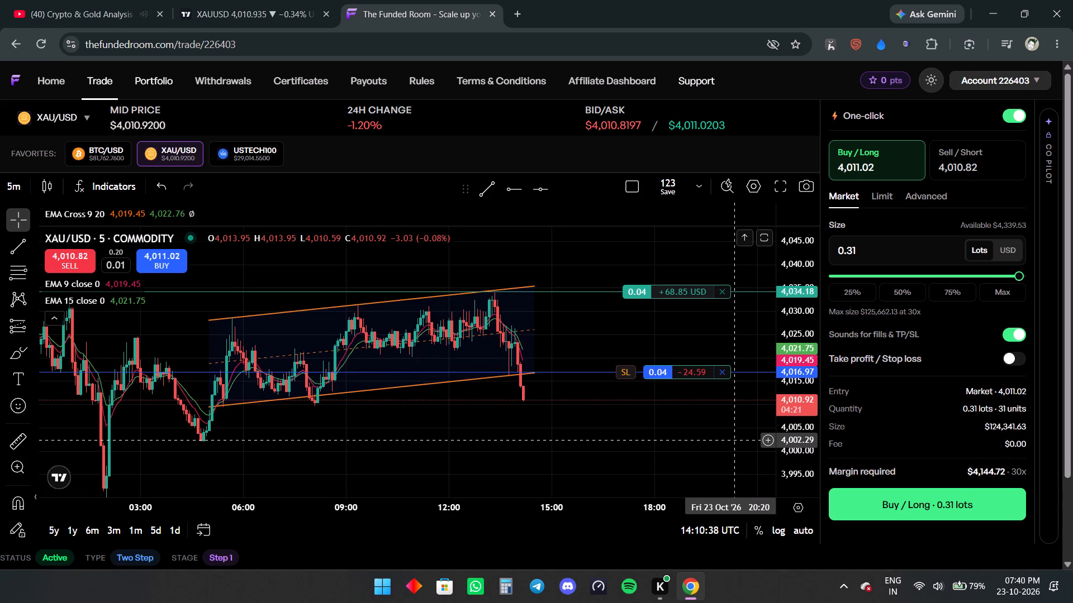
pyautogui.scroll(-4, 830, 452)
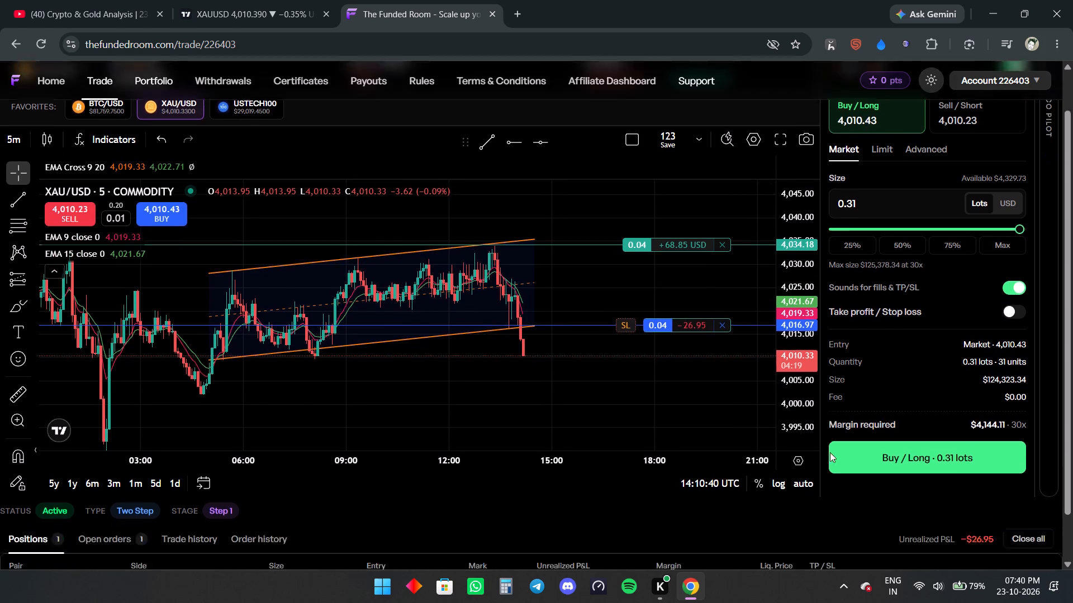
pyautogui.scroll(-2, 827, 466)
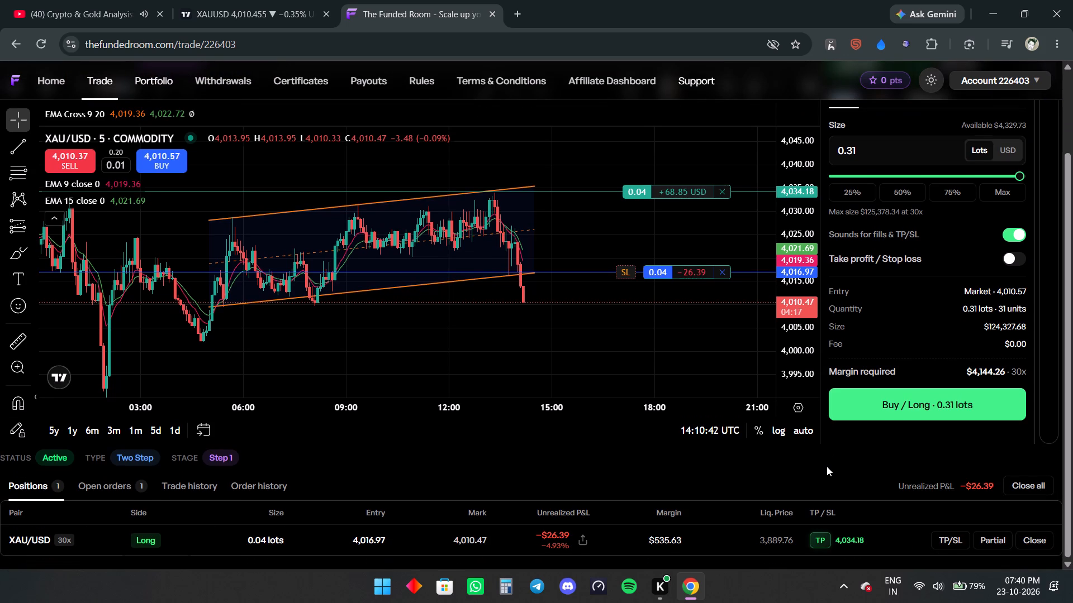
# Check XAUUSD on TradingView, return to The Funded Room, and close the 0.04-lot XAU/USD long position.
pyautogui.scroll(1, 827, 466)
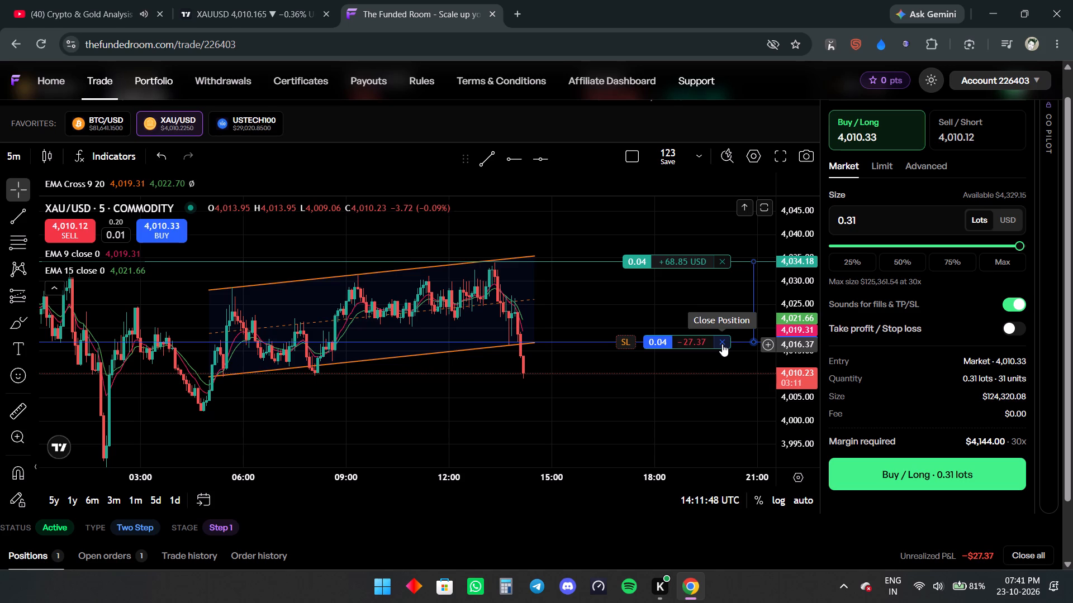
pyautogui.click(289, 0)
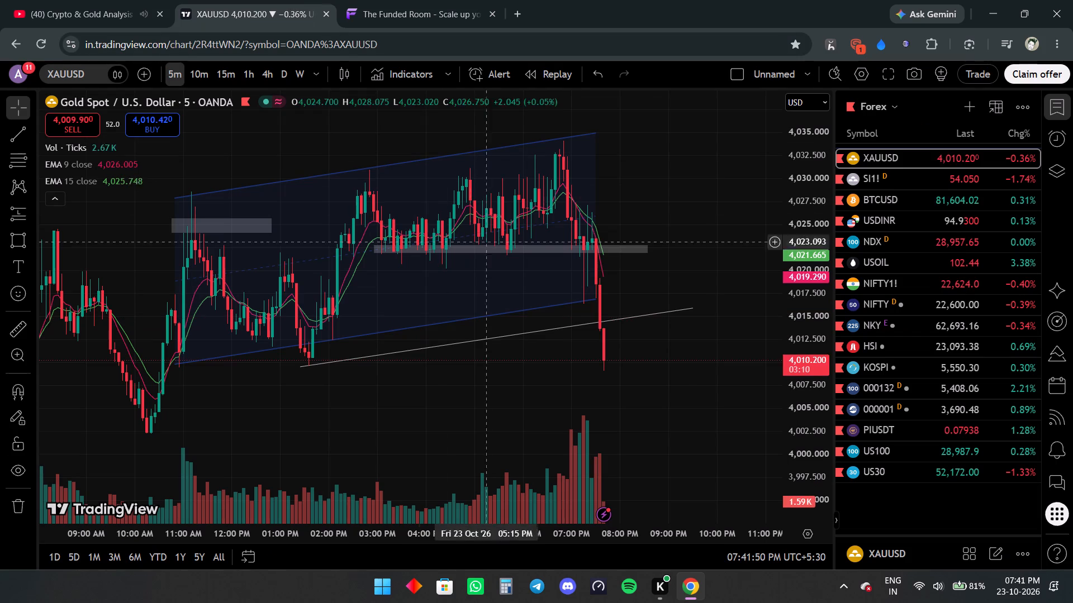
pyautogui.click(439, 0)
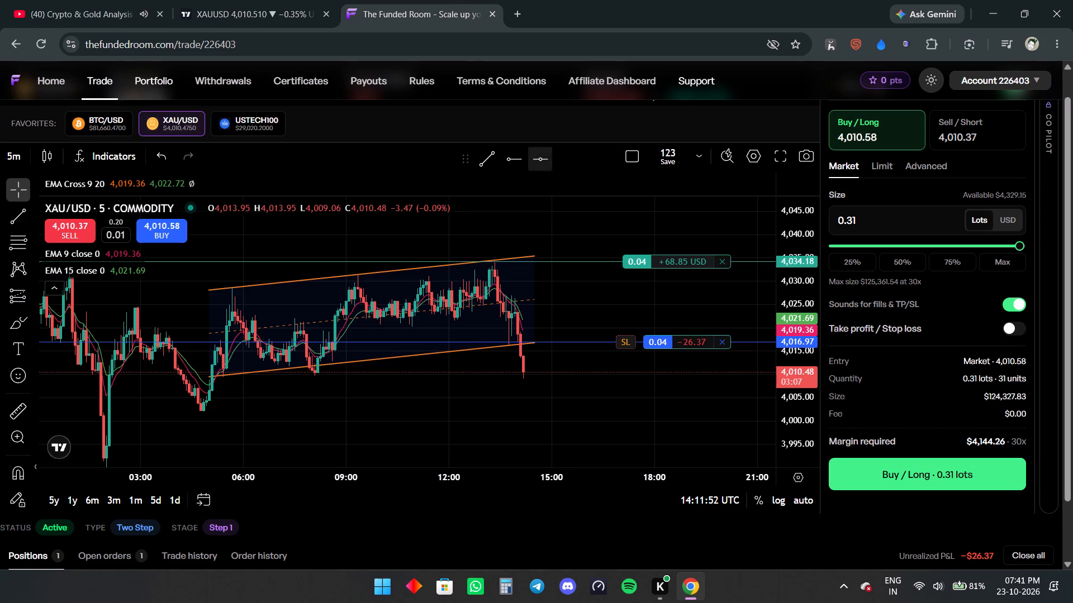
pyautogui.click(725, 344)
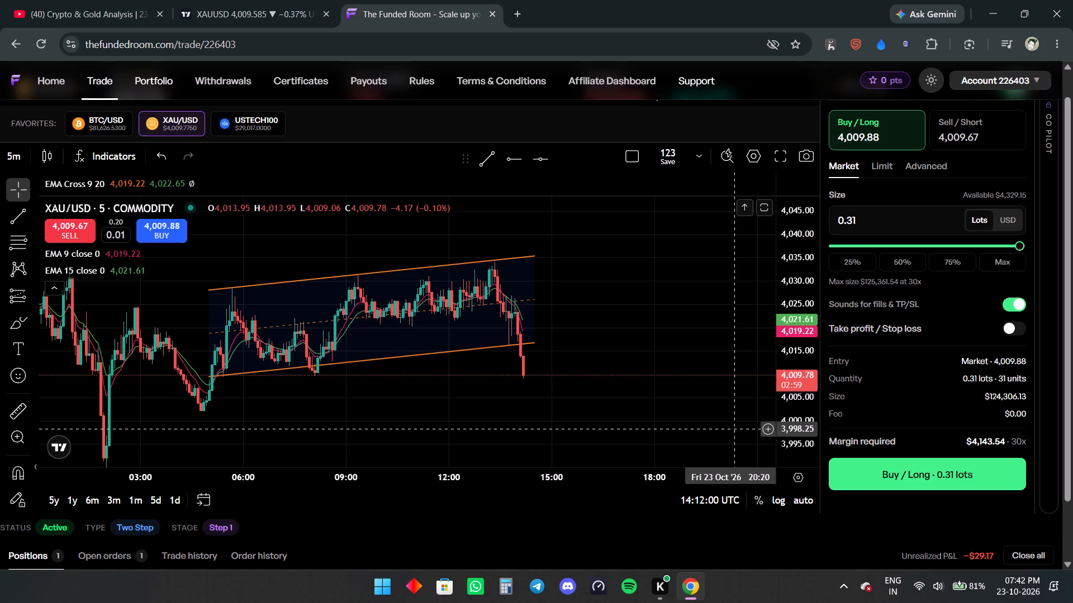
# Review the recent closed XAU/USD trades and their net P&L in The Funded Room's trade history.
pyautogui.moveTo(474, 419); pyautogui.dragTo(551, 403)
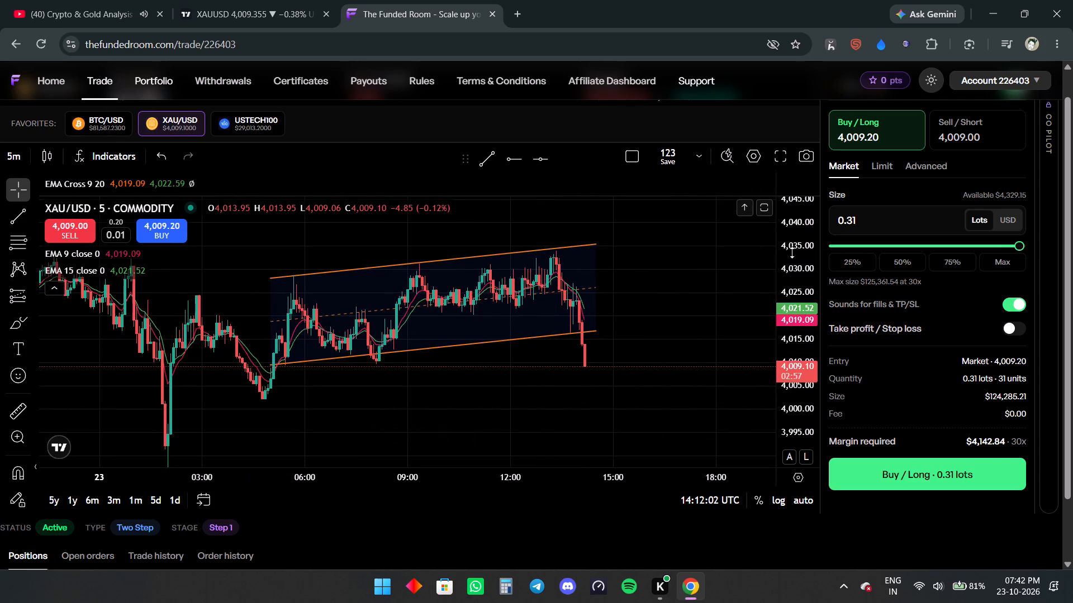
pyautogui.moveTo(796, 245); pyautogui.dragTo(795, 338)
pyautogui.scroll(-8, 601, 531)
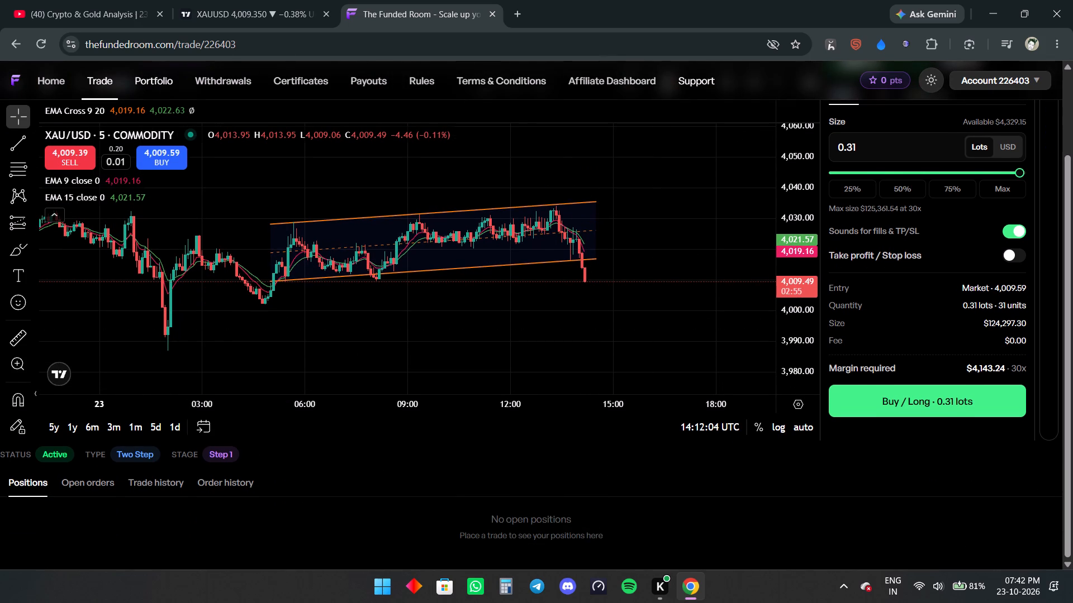
pyautogui.click(148, 477)
pyautogui.scroll(-2, 673, 499)
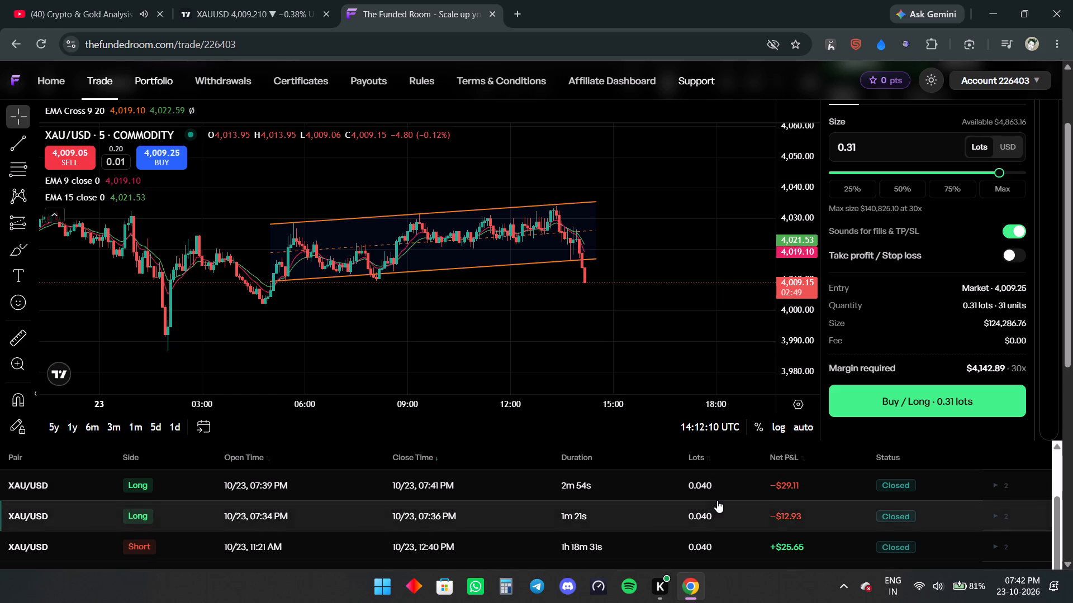
pyautogui.scroll(8, 717, 500)
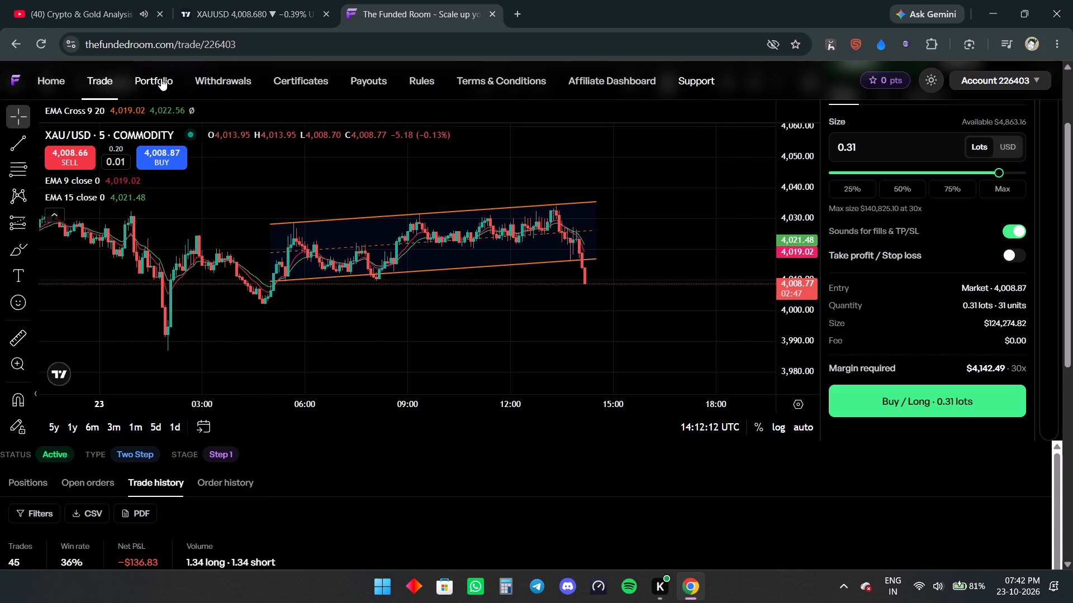
# Review the account's portfolio value chart and metrics, and the dashboard's profit target and loss limits.
pyautogui.click(161, 78)
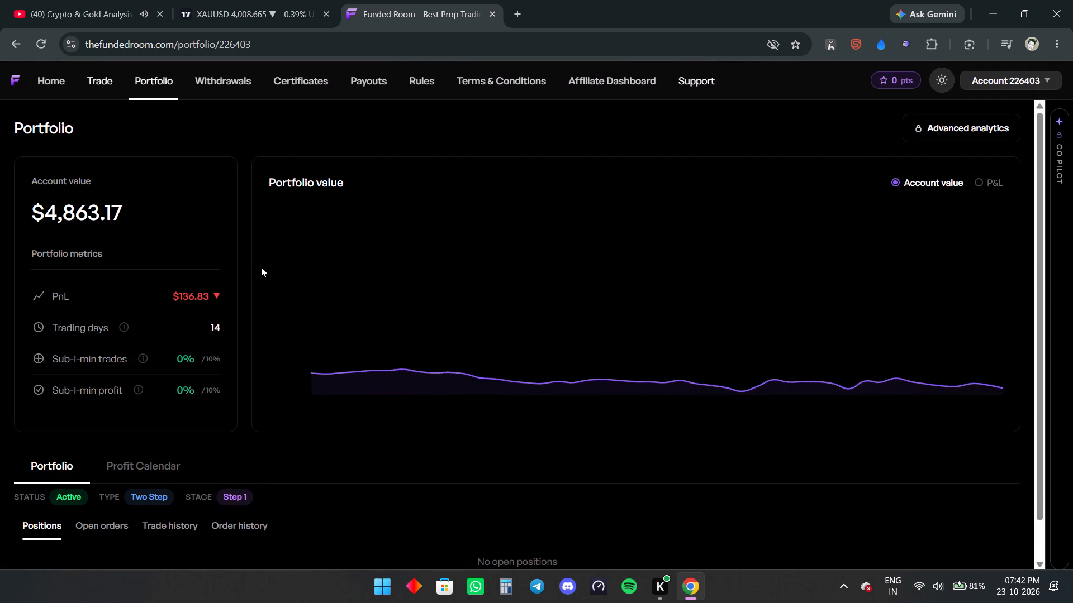
pyautogui.scroll(-3, 317, 504)
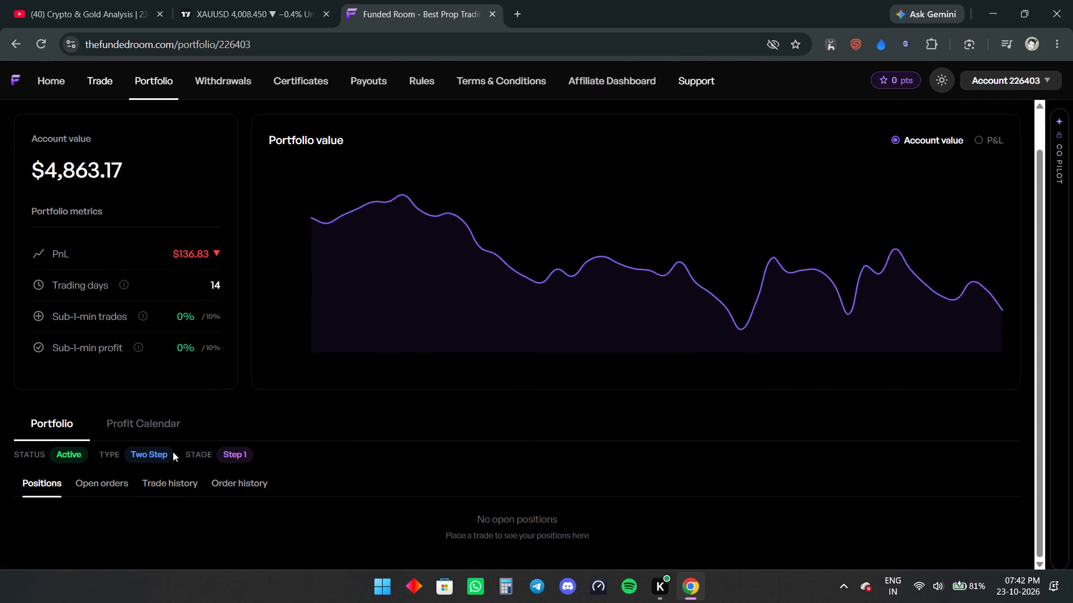
pyautogui.scroll(3, 204, 419)
pyautogui.click(54, 82)
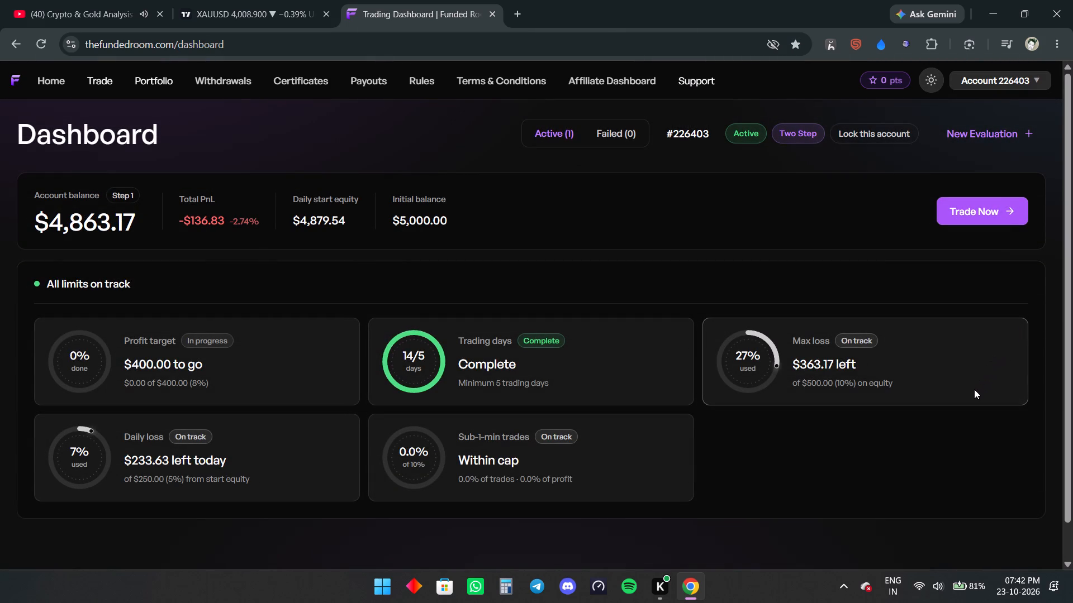
pyautogui.scroll(-2, 974, 392)
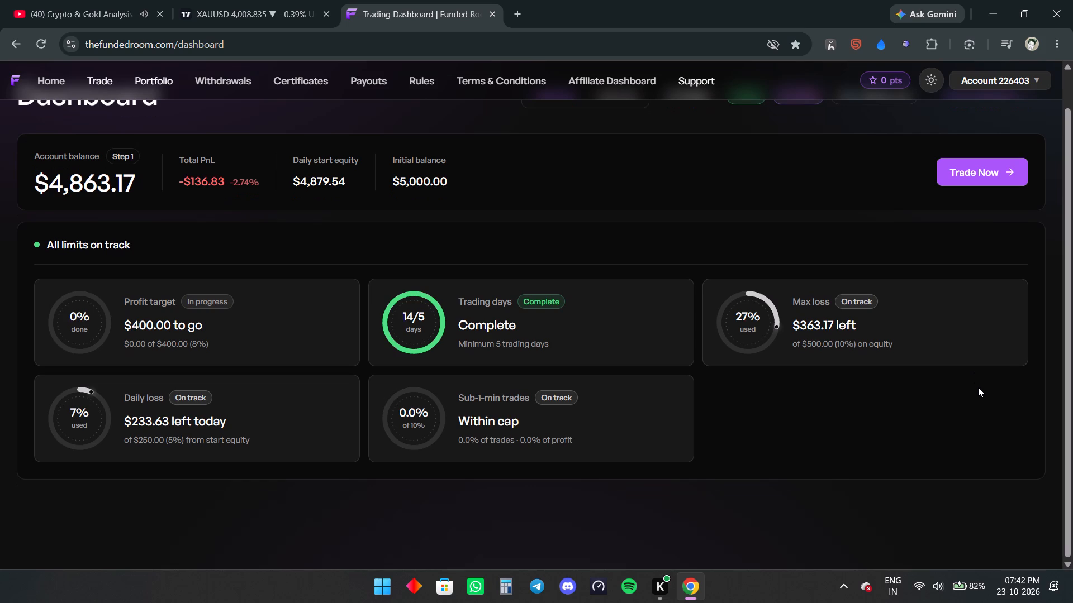
pyautogui.scroll(-5, 924, 435)
# Examine the XAUUSD 5-minute chart below the channel on TradingView, and check the YouTube gold analysis stream.
pyautogui.click(269, 0)
pyautogui.scroll(-4, 659, 399)
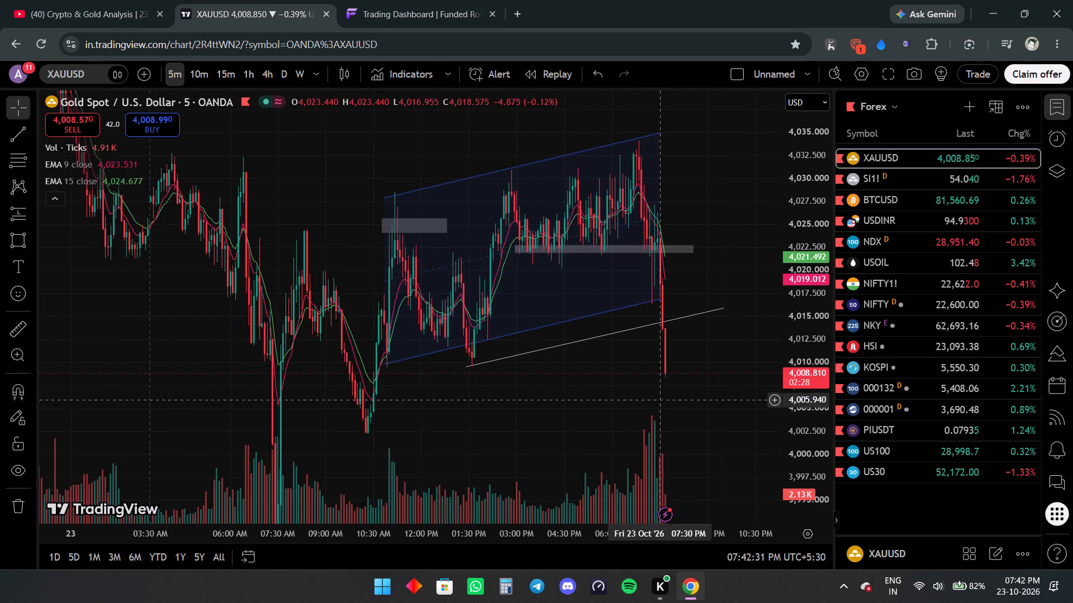
pyautogui.moveTo(682, 414); pyautogui.dragTo(658, 229)
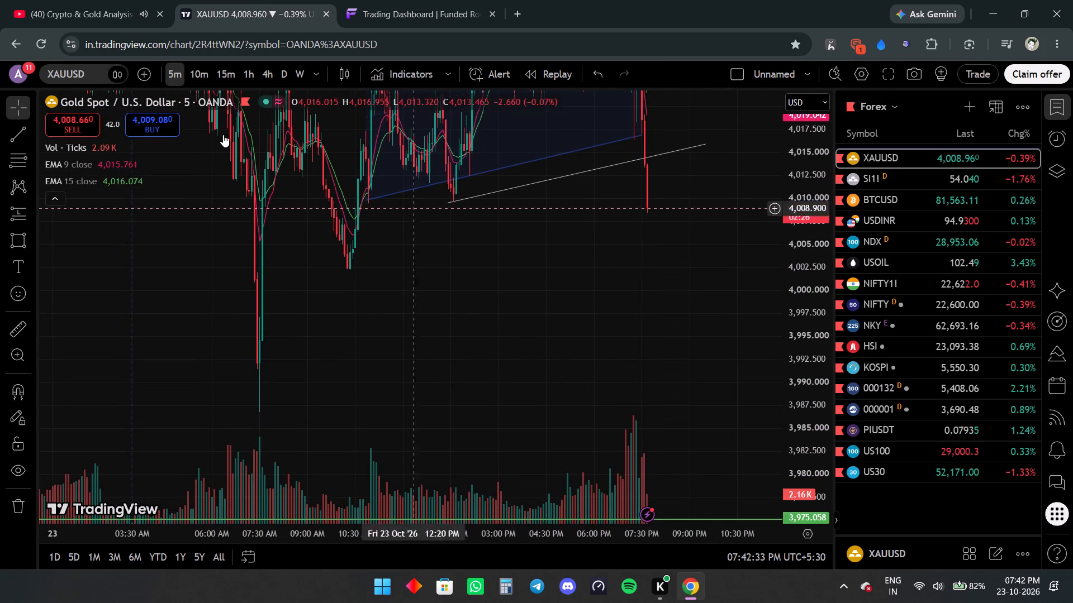
pyautogui.click(91, 0)
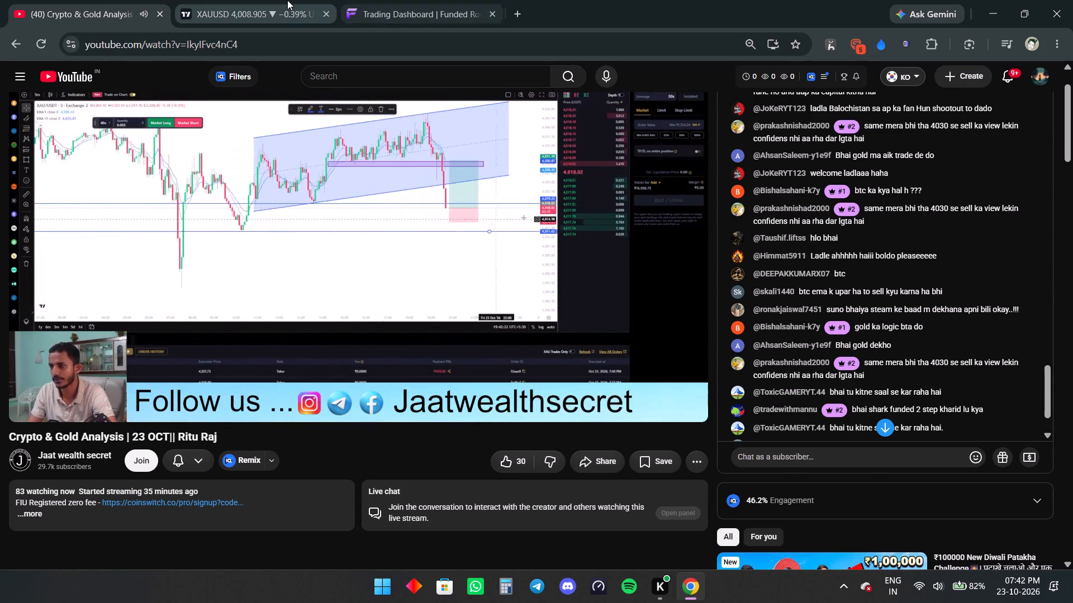
# Return to TradingView and examine the BTCUSD 5-minute chart around its two horizontal levels and descending trendline.
pyautogui.click(287, 0)
pyautogui.click(903, 204)
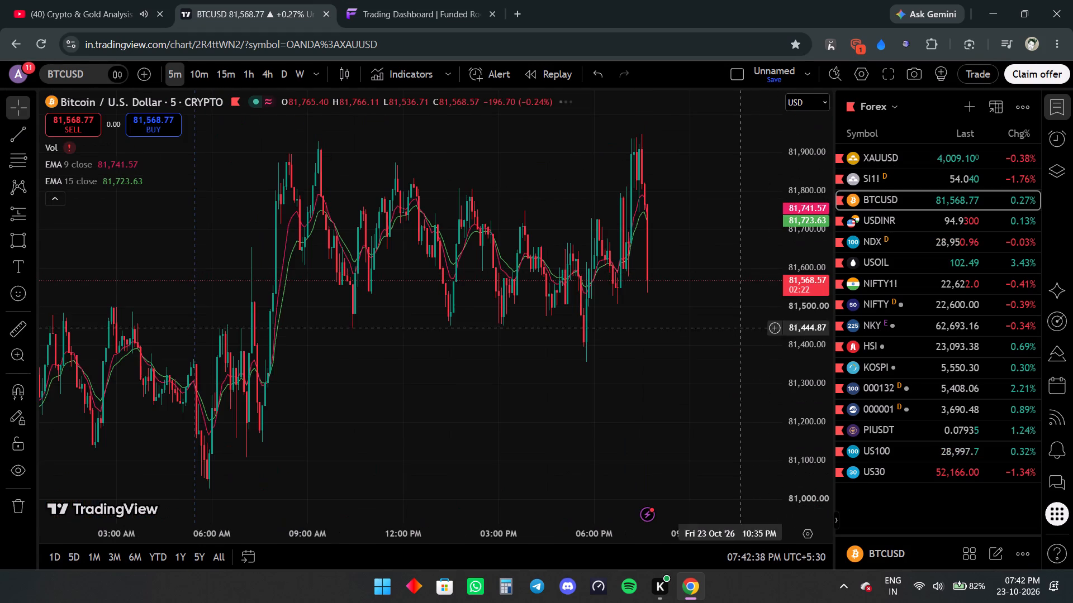
pyautogui.scroll(7, 754, 381)
pyautogui.moveTo(783, 248); pyautogui.dragTo(789, 394)
pyautogui.scroll(-4, 758, 403)
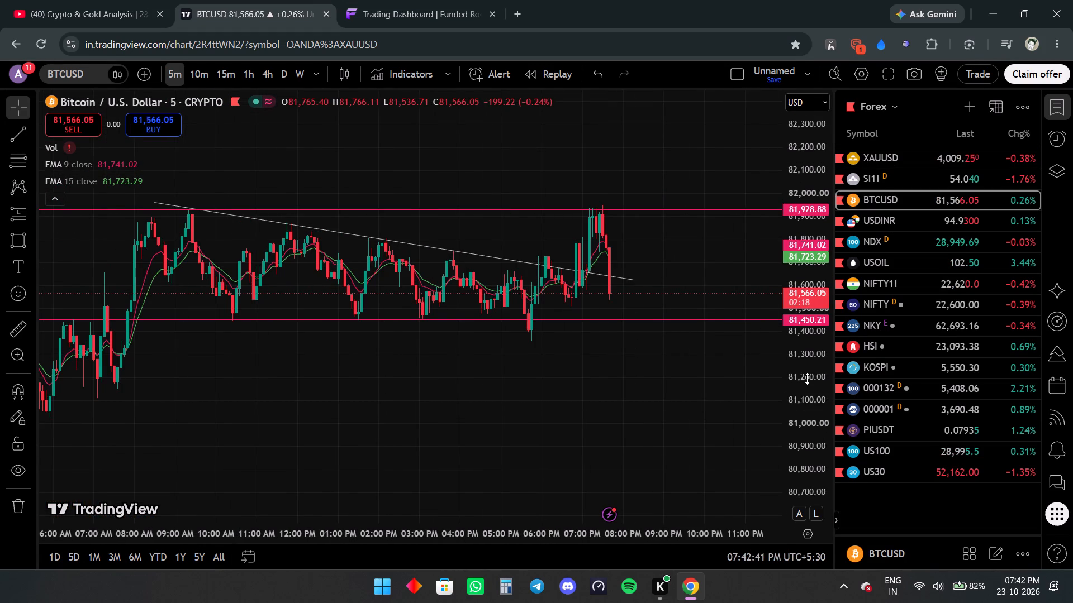
pyautogui.moveTo(807, 379); pyautogui.dragTo(809, 323)
pyautogui.scroll(2, 740, 405)
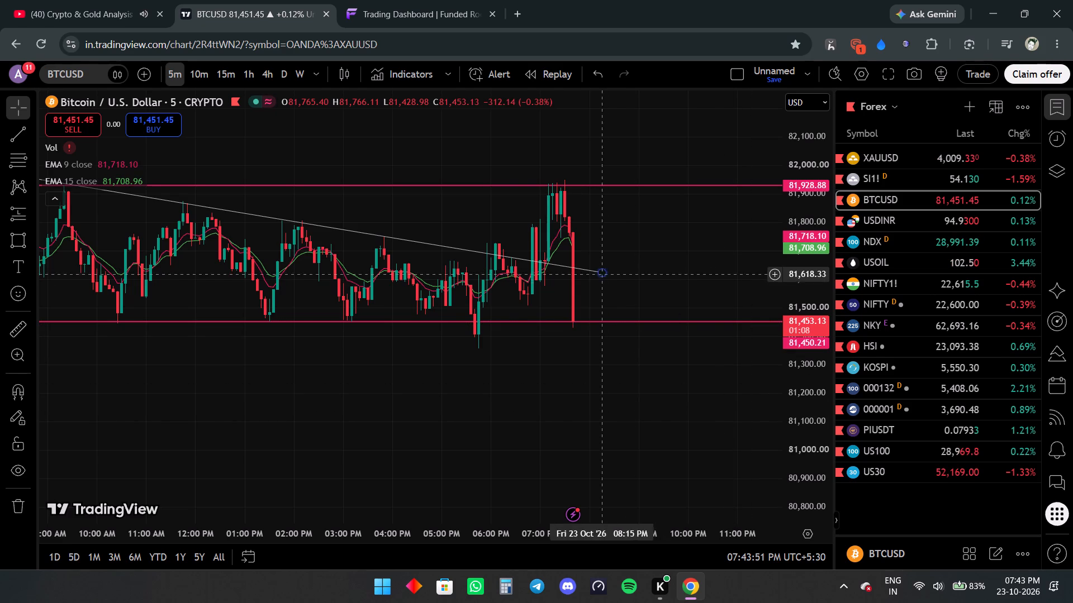
# Check The Funded Room dashboard, return to TradingView, and examine XAUUSD's 5-minute chart around the channel and the green horizontal line below it.
pyautogui.click(327, 0)
pyautogui.click(404, 0)
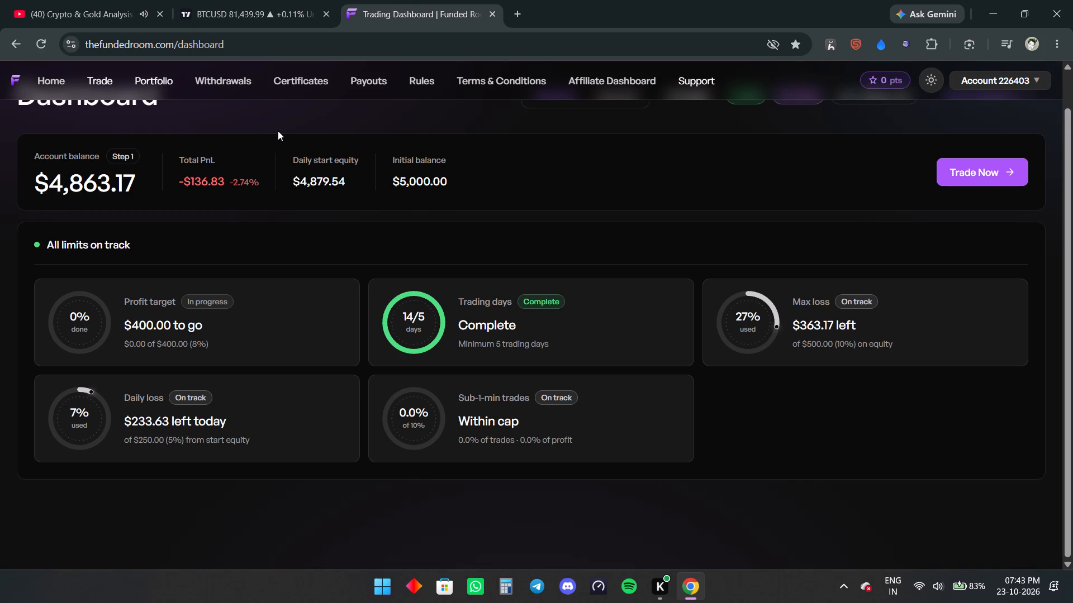
pyautogui.click(235, 0)
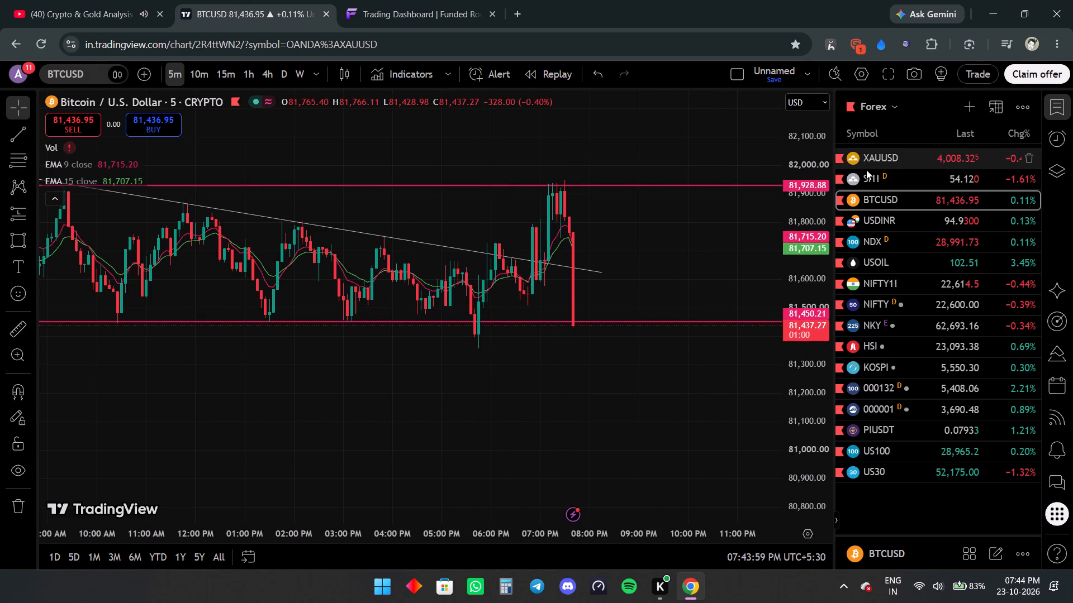
pyautogui.click(877, 155)
pyautogui.moveTo(802, 169); pyautogui.dragTo(816, 355)
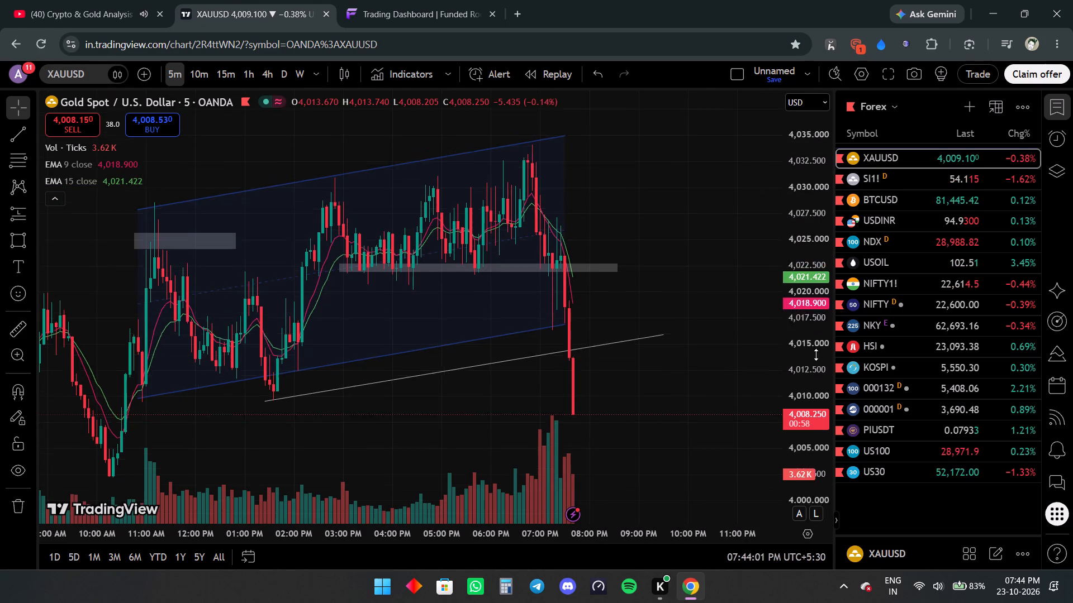
pyautogui.moveTo(816, 355); pyautogui.dragTo(817, 431)
pyautogui.moveTo(753, 426); pyautogui.dragTo(772, 381)
pyautogui.scroll(-2, 772, 381)
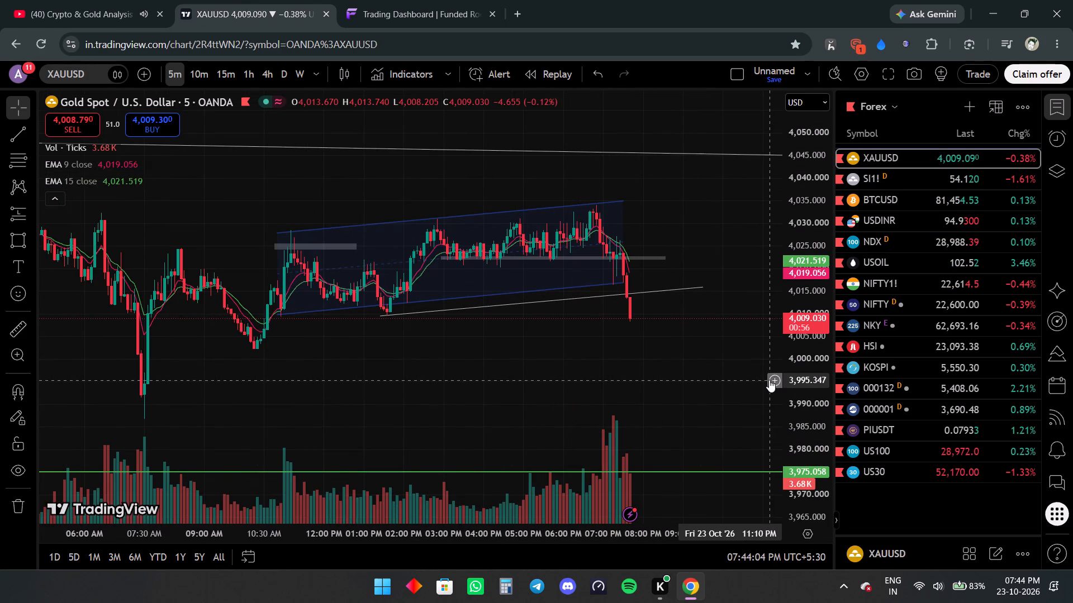
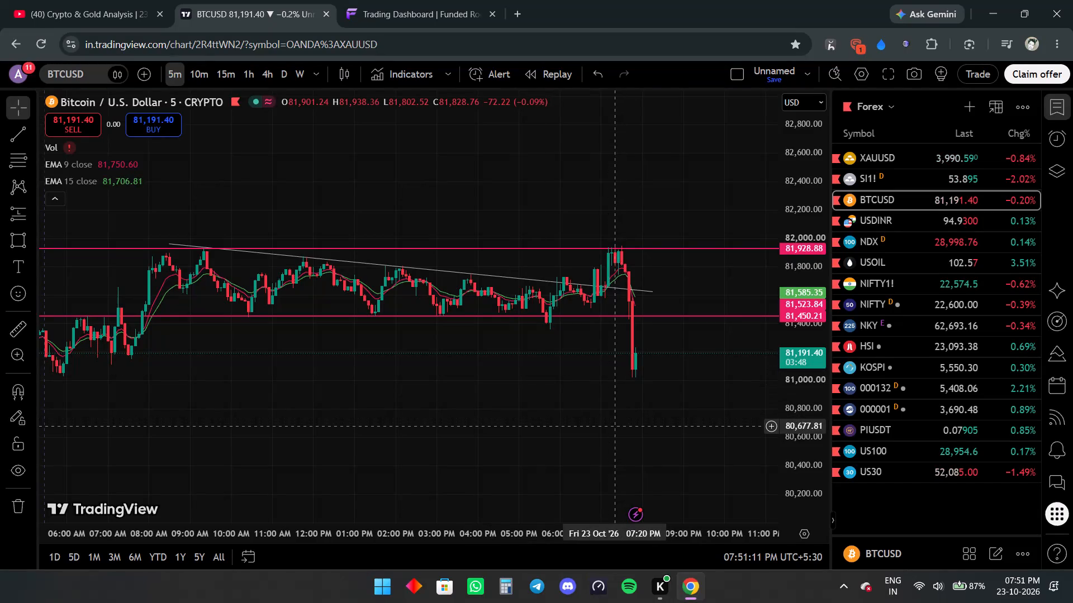
# Switch to the XAUUSD 5-minute chart and measure the price drop from the peak near the channel's upper edge to the current price.
pyautogui.click(869, 150)
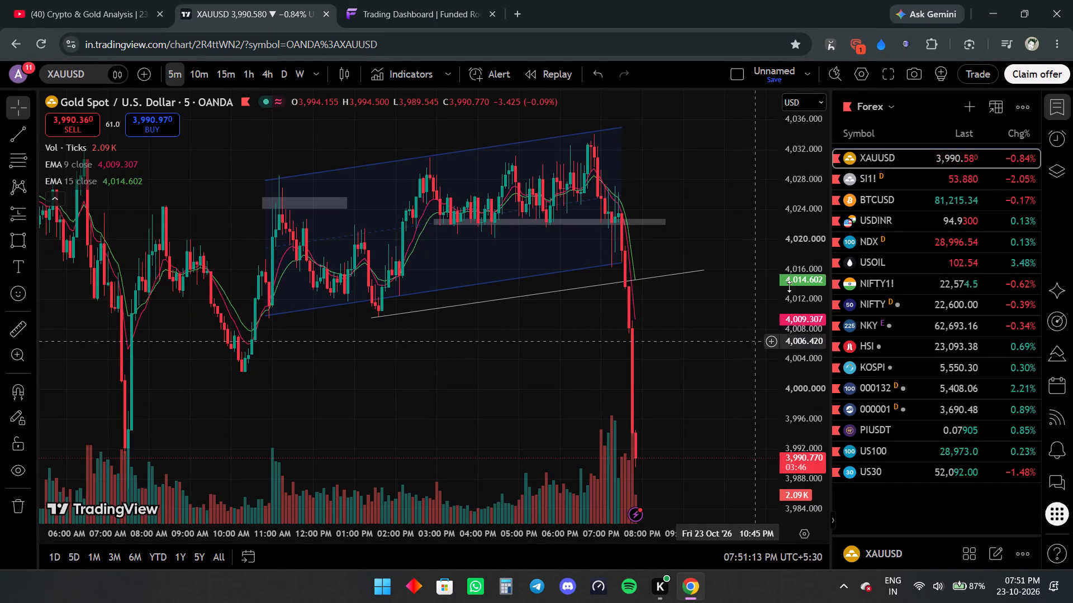
pyautogui.moveTo(797, 212); pyautogui.dragTo(817, 393)
pyautogui.moveTo(721, 330); pyautogui.dragTo(701, 271)
pyautogui.scroll(-13, 710, 280)
pyautogui.scroll(5, 711, 287)
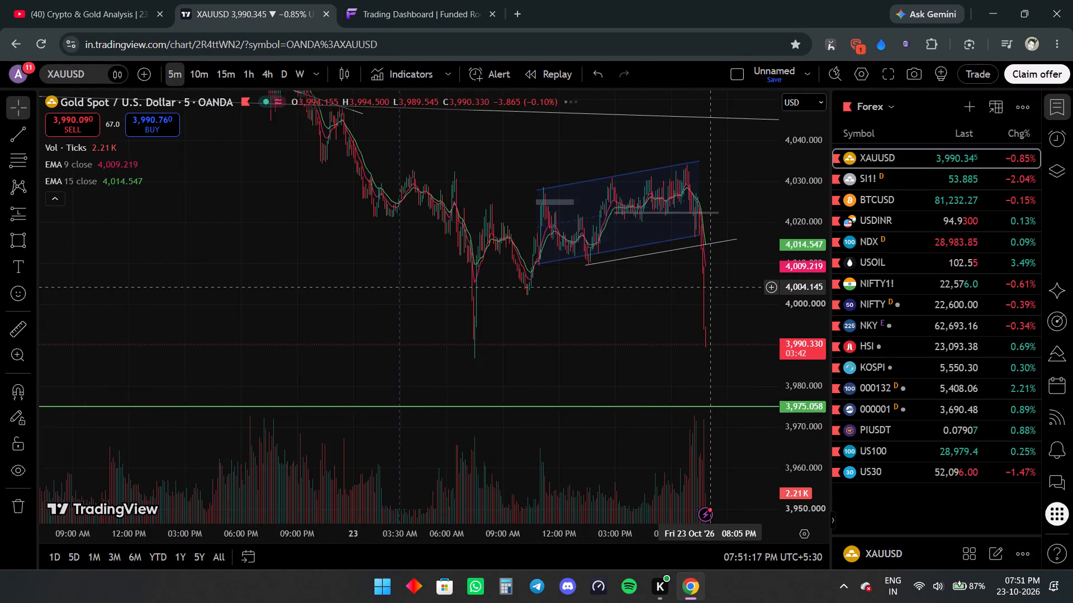
pyautogui.scroll(9, 711, 287)
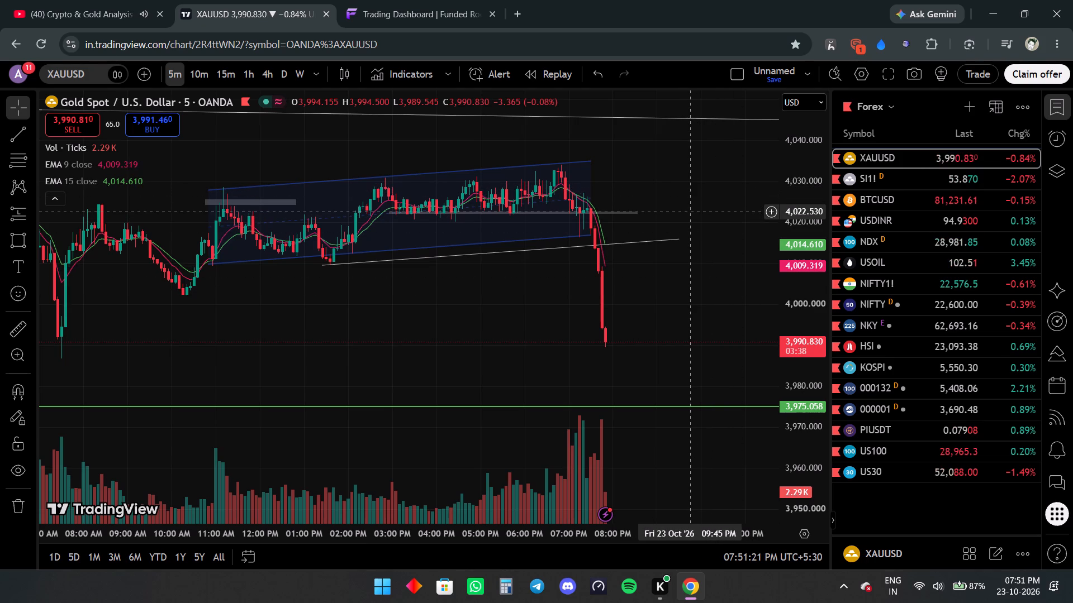
pyautogui.keyDown('shift'); pyautogui.click(673, 171); pyautogui.keyUp('shift')
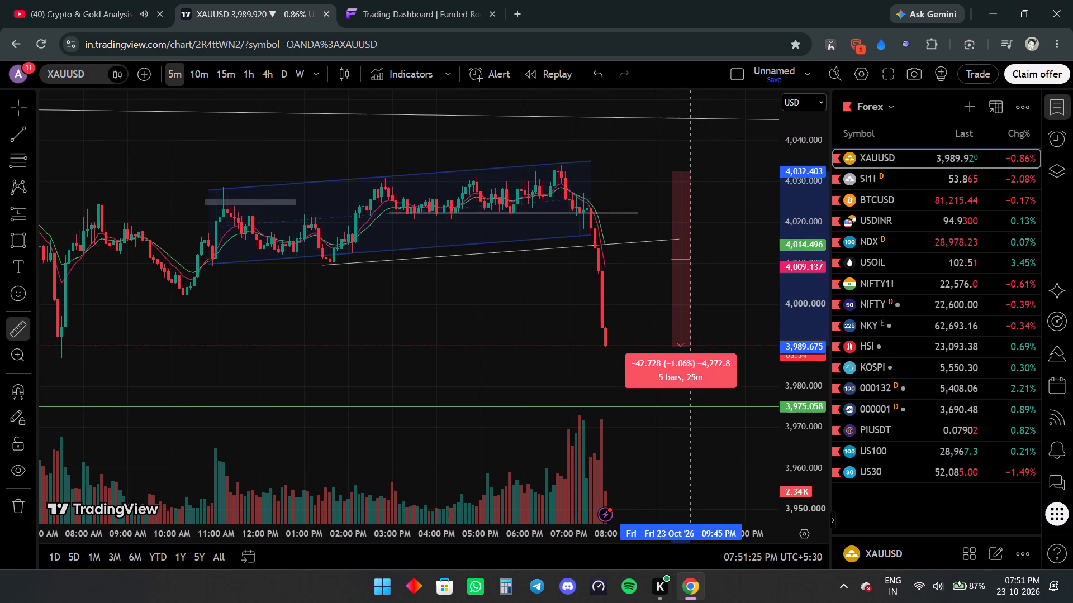
pyautogui.doubleClick(691, 346)
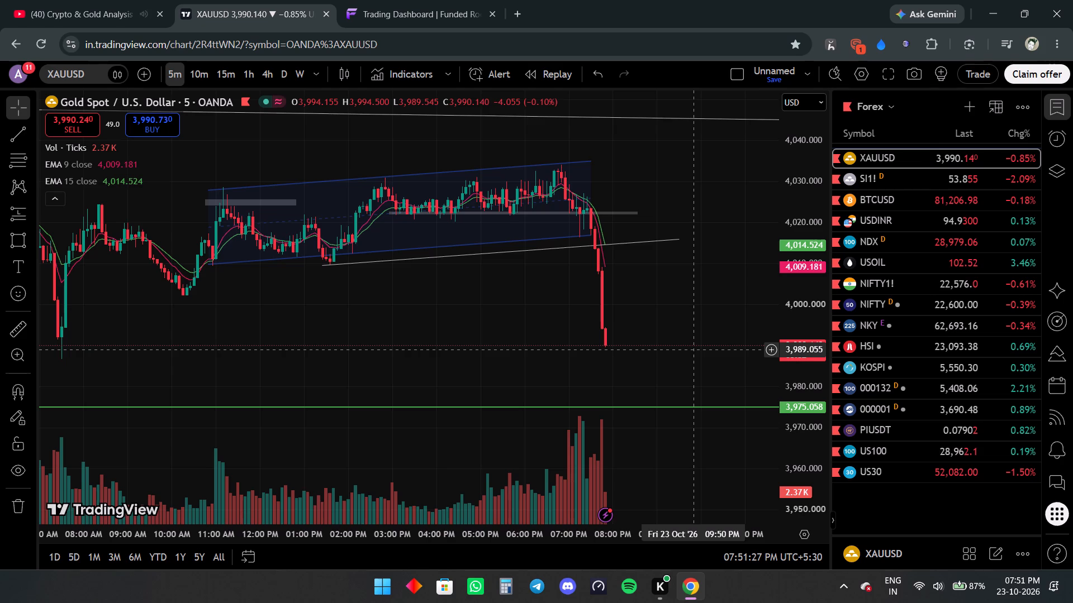